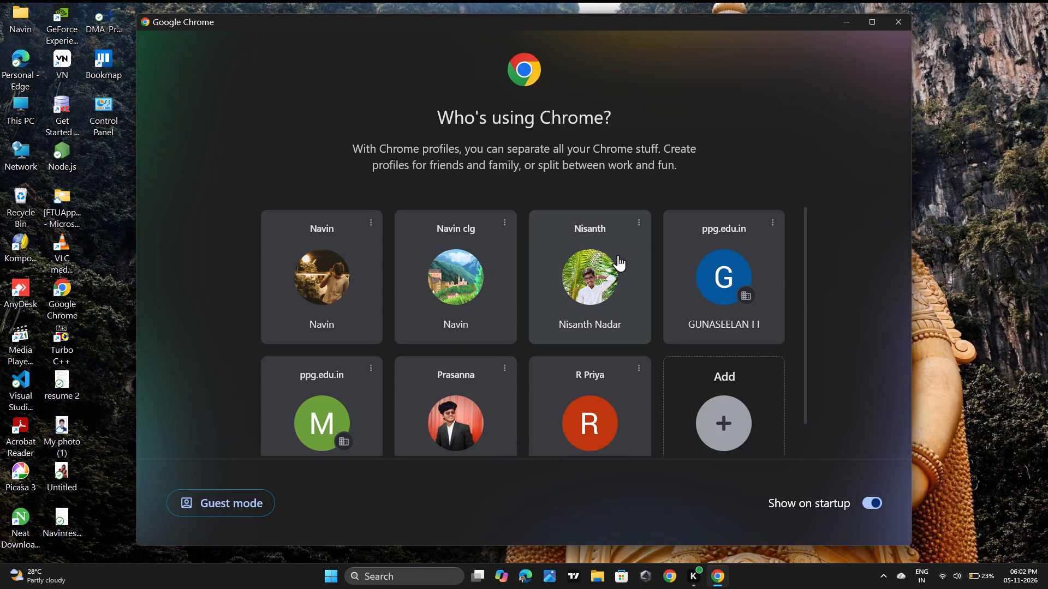
Open the browser with the Nisanth profile.
left_click(616, 255)
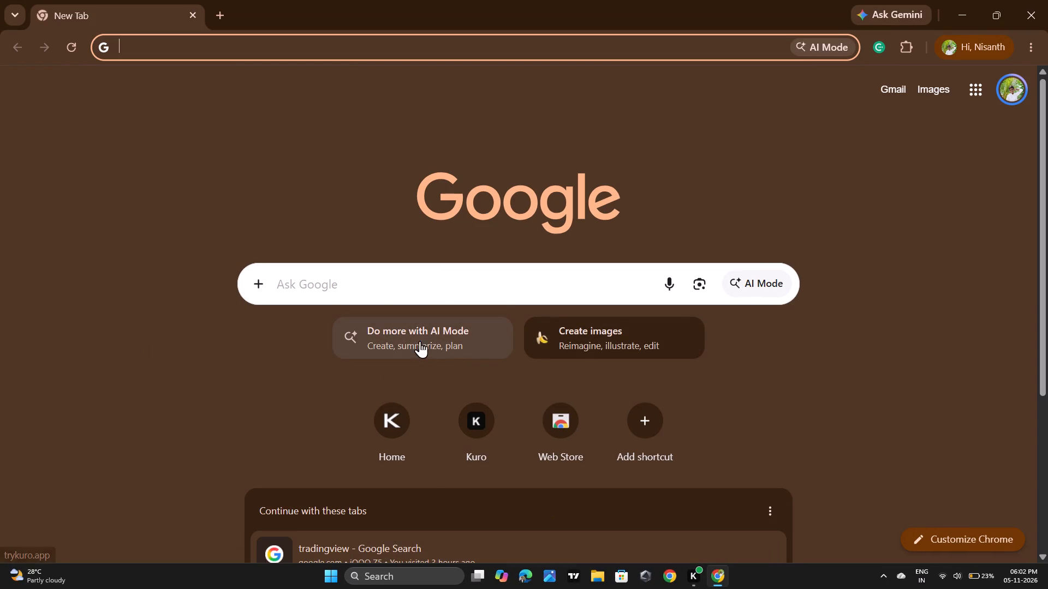
Search Google for fx replay and open the sponsored FX Replay Official Site result.
left_click(443, 297)
left_click(361, 375)
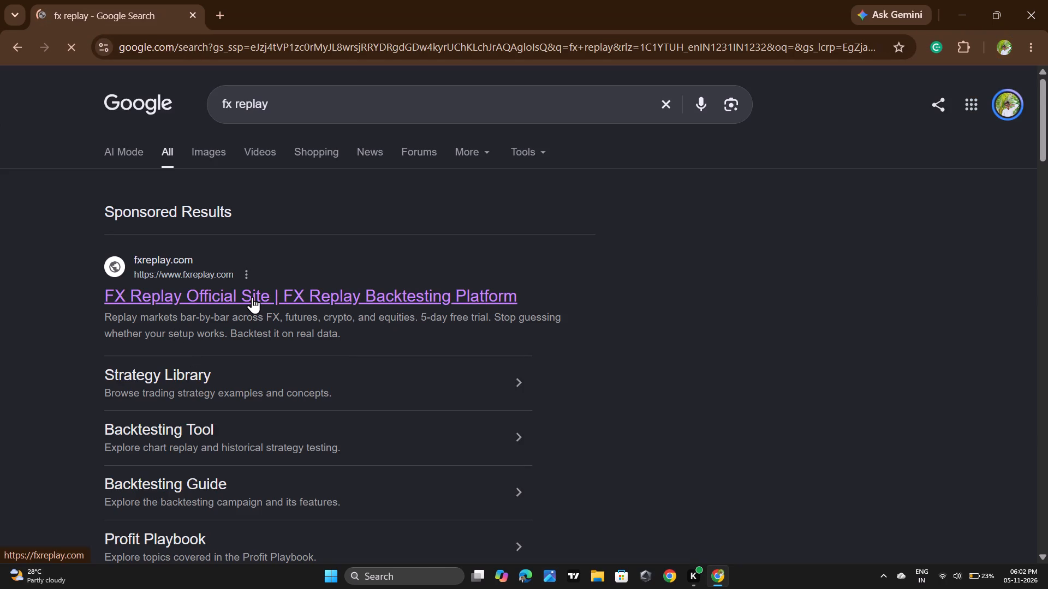
left_click(252, 297)
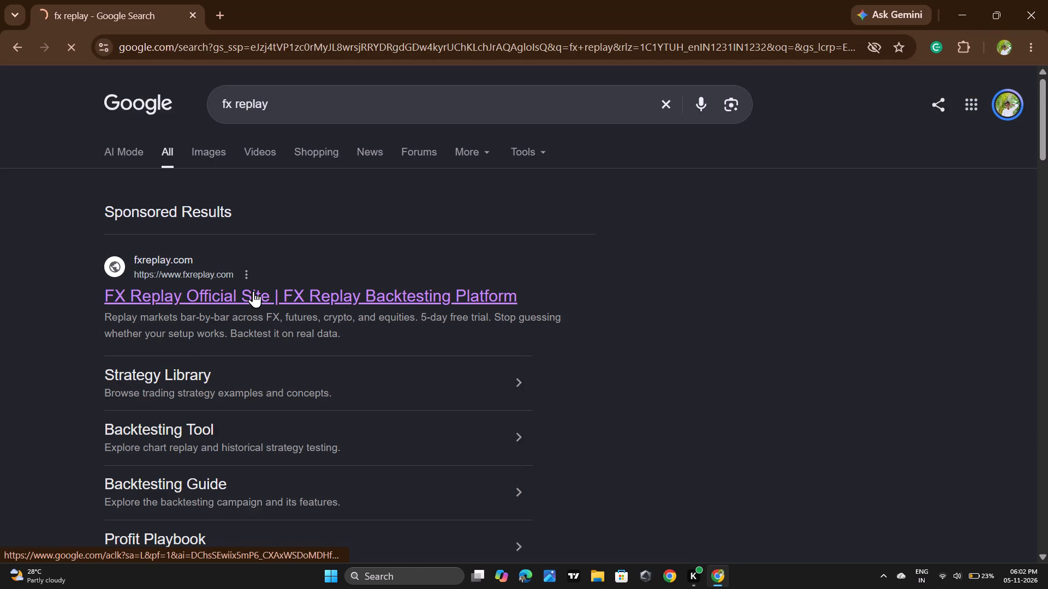
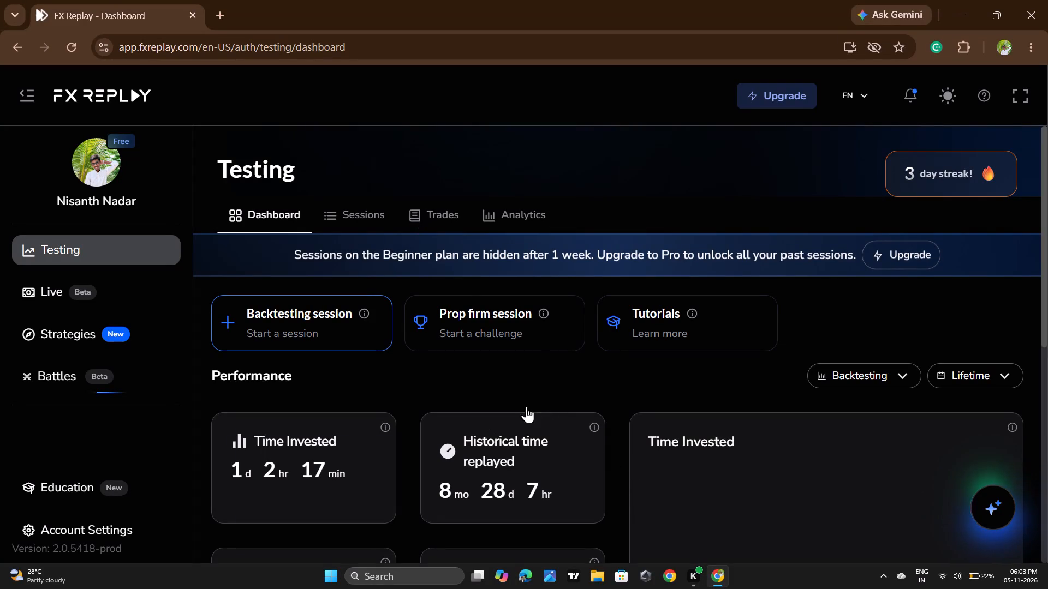
Open the a+ setup OANDA:XAUUSD session from the recent sessions on the dashboard.
scroll(1047, 249, "down", 3)
scroll(1047, 250, "up", 2)
scroll(513, 406, "down", 1)
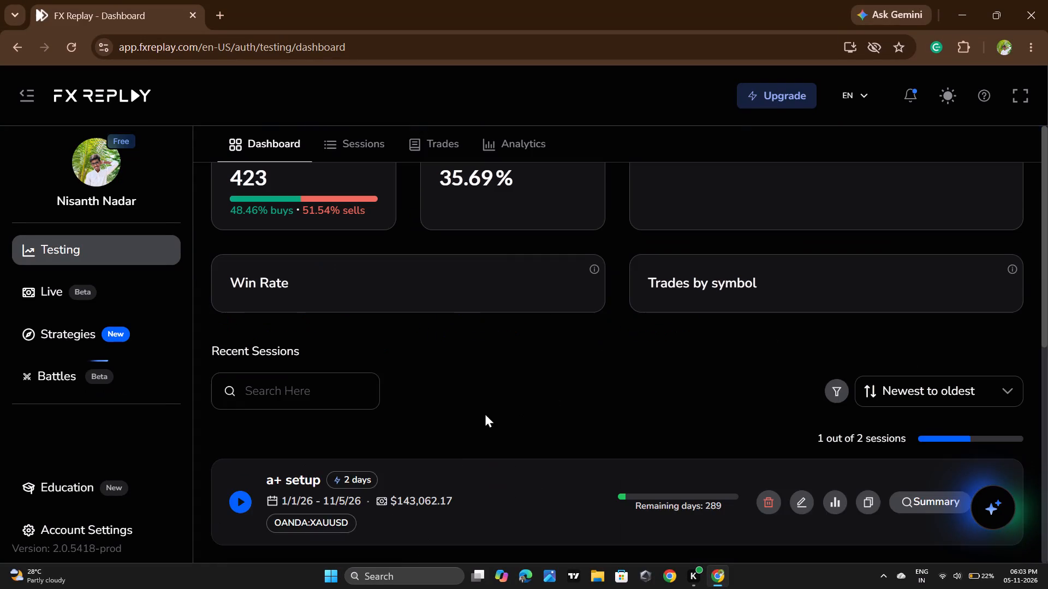
scroll(485, 413, "down", 2)
scroll(469, 390, "up", 2)
scroll(467, 384, "down", 5)
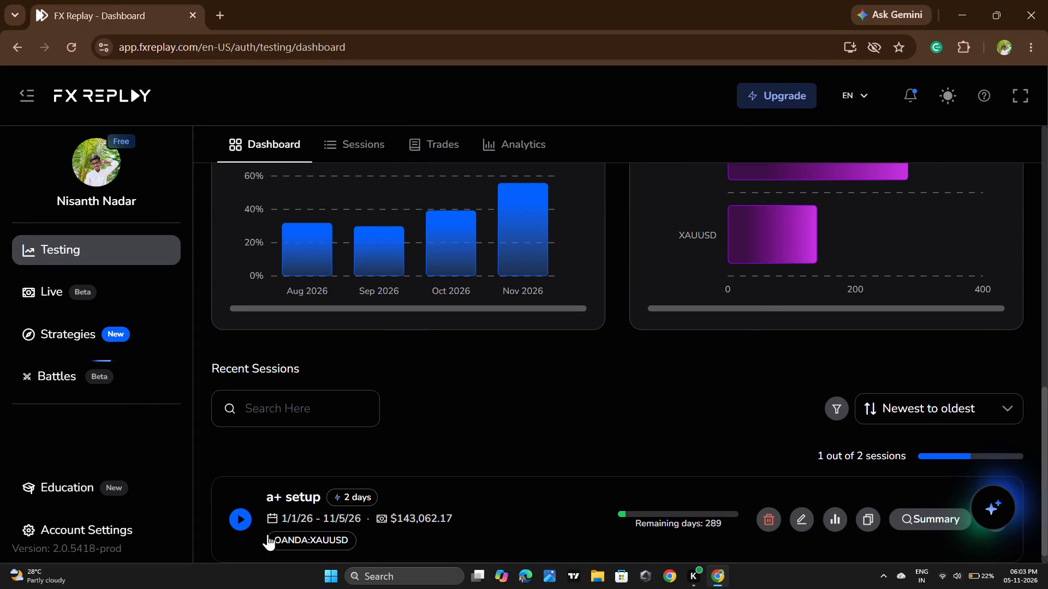
left_click(248, 522)
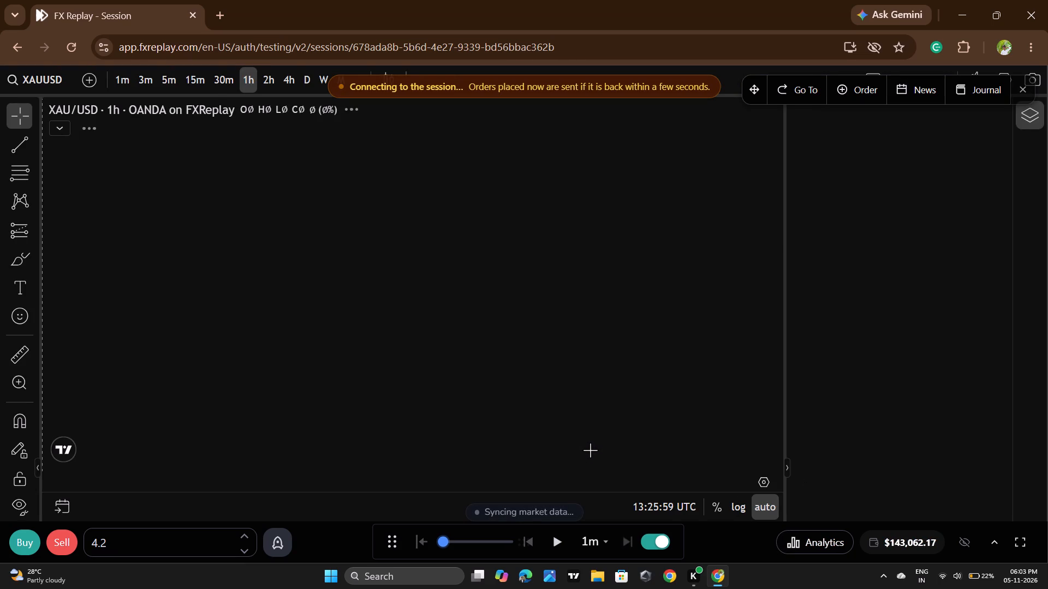
Collapse the side panel beside the chart to widen the chart area.
left_click(787, 473)
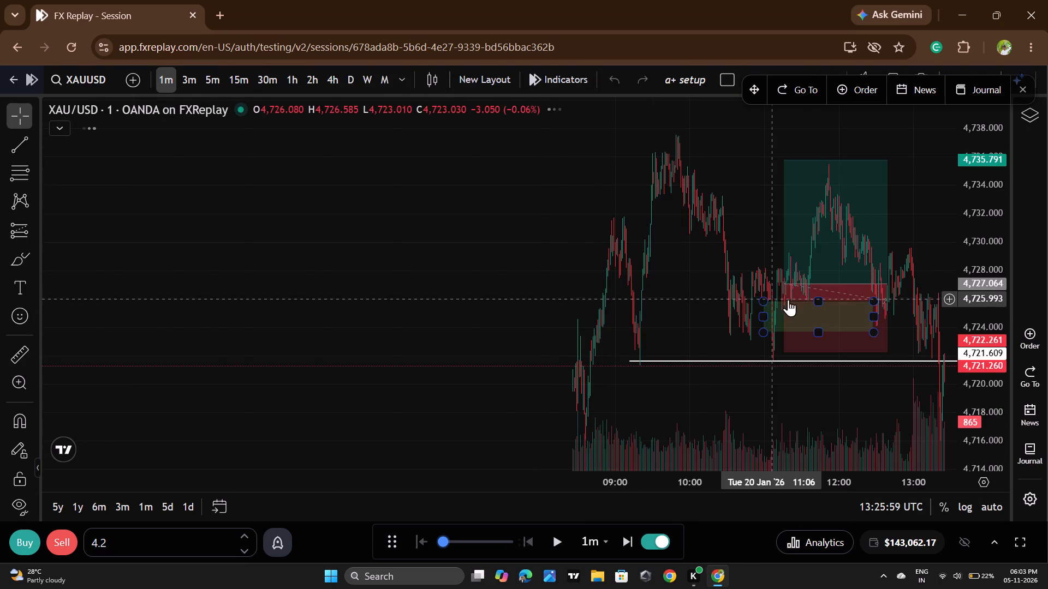
Raise the target level of the long position drawing to about 4,736.23.
left_click_drag(683, 302, 674, 301)
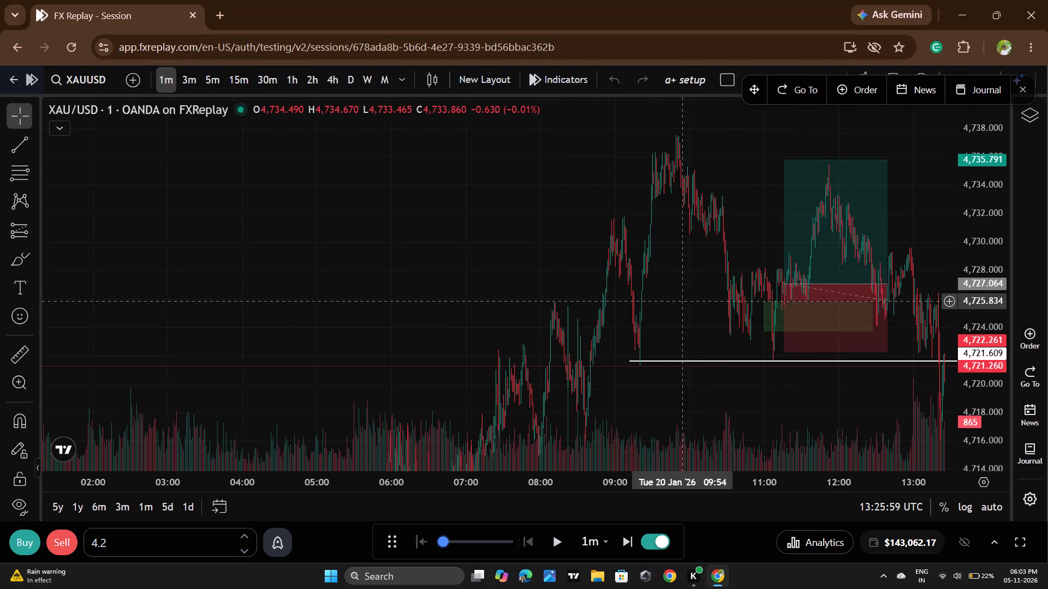
left_click_drag(674, 301, 541, 357)
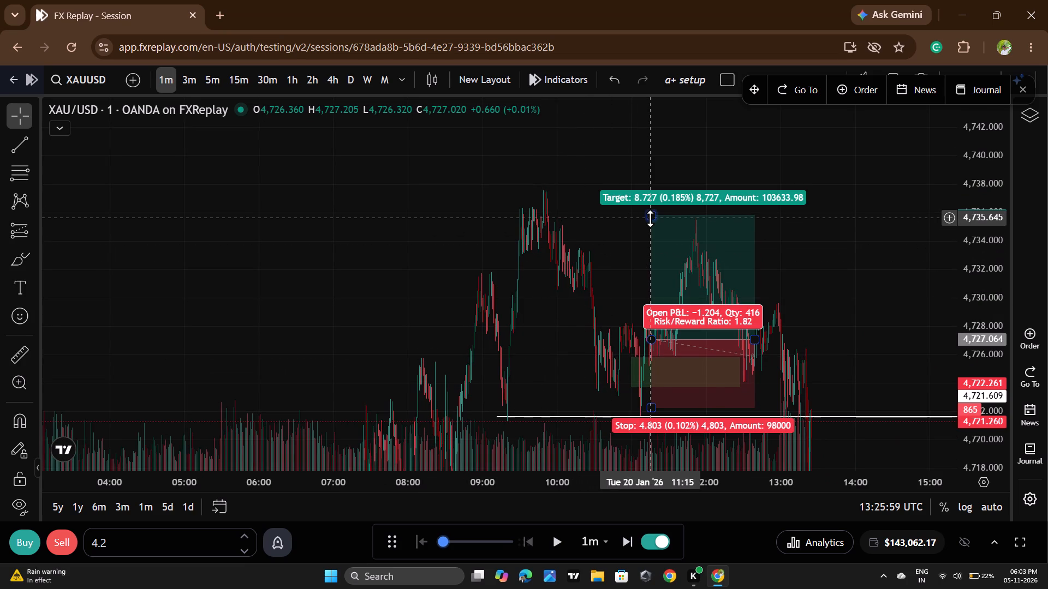
left_click_drag(650, 218, 654, 211)
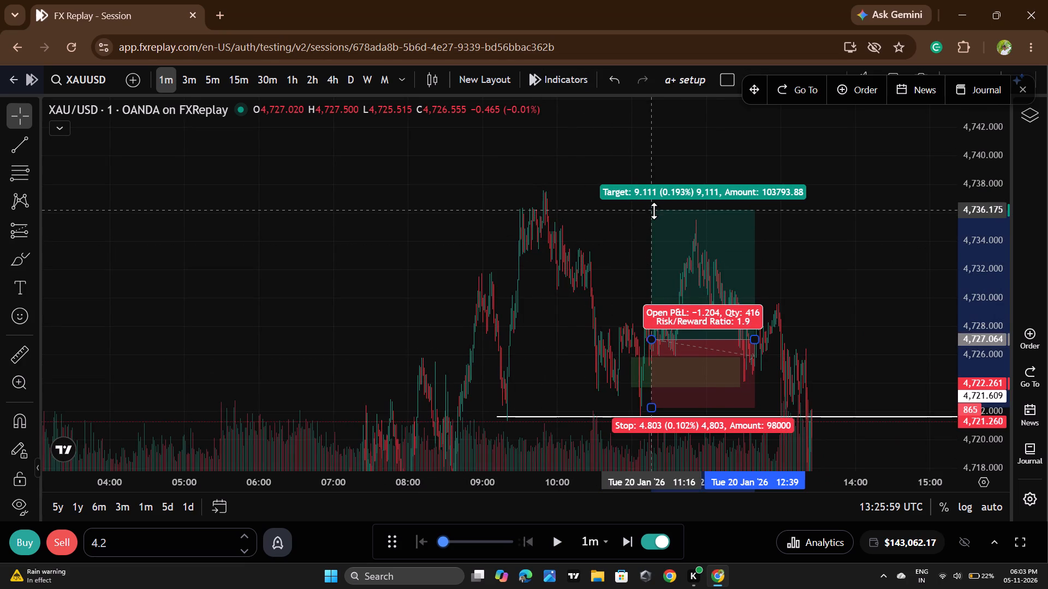
left_click_drag(654, 211, 656, 209)
left_click(880, 255)
Delete the green rectangle overlapping the long position drawing, closing the floating Go To/Order/News/Journal bar that covers its options.
left_click_drag(866, 310, 843, 256)
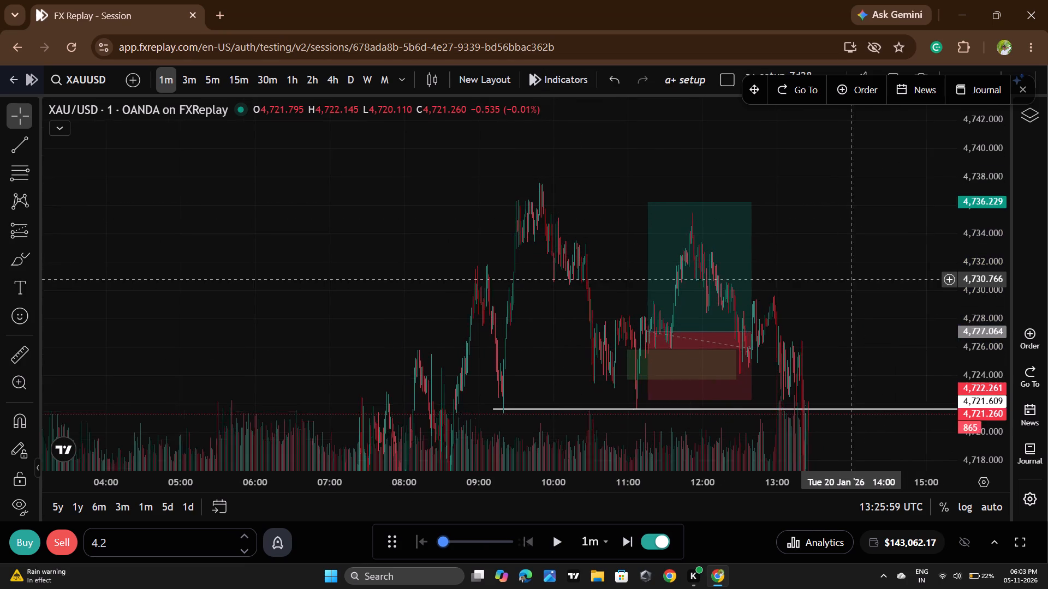
left_click_drag(843, 256, 826, 223)
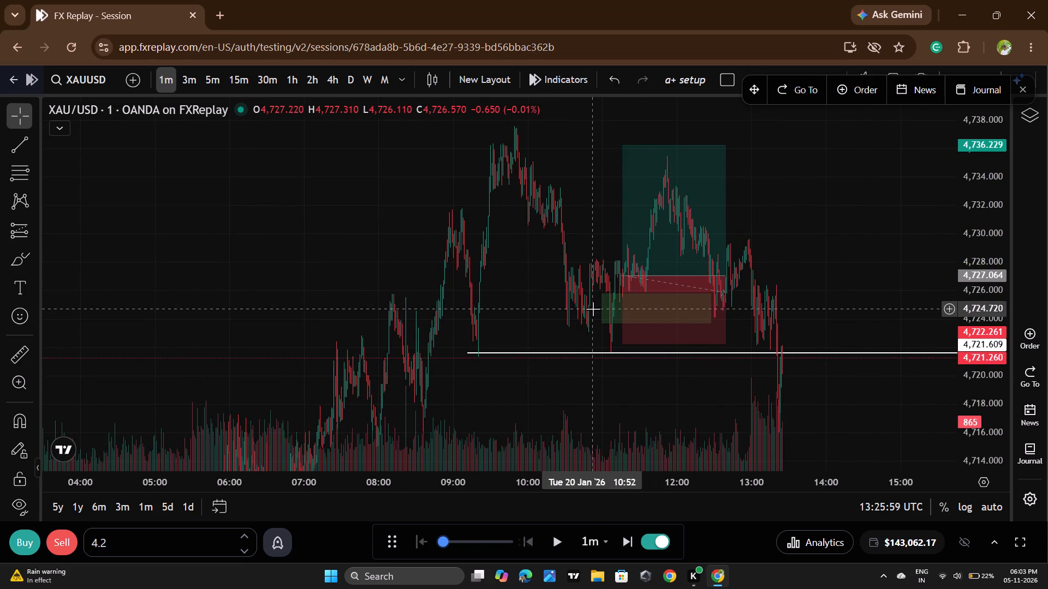
left_click(597, 305)
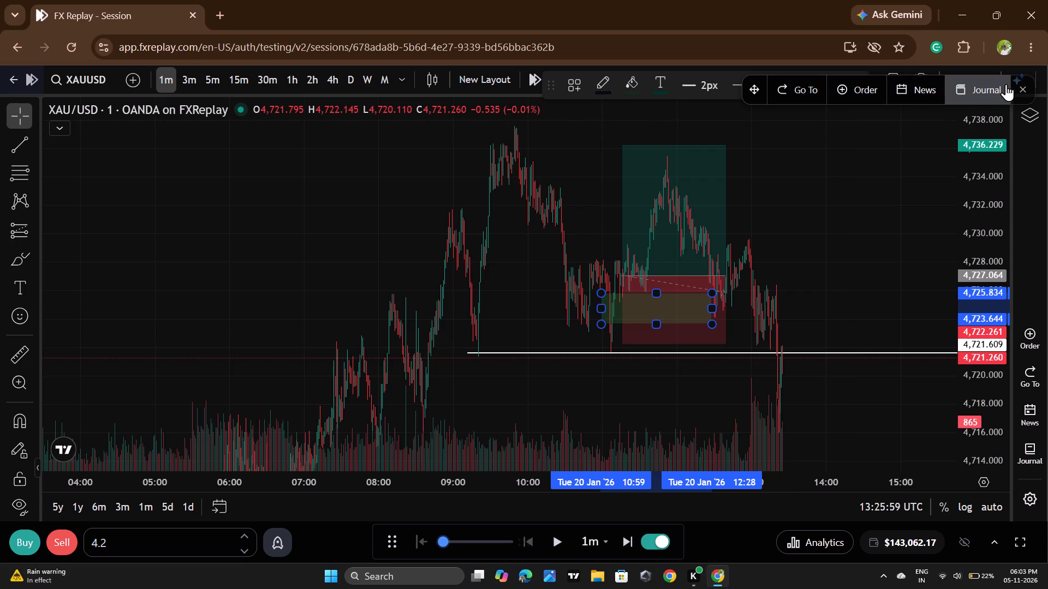
left_click(1020, 83)
left_click(830, 84)
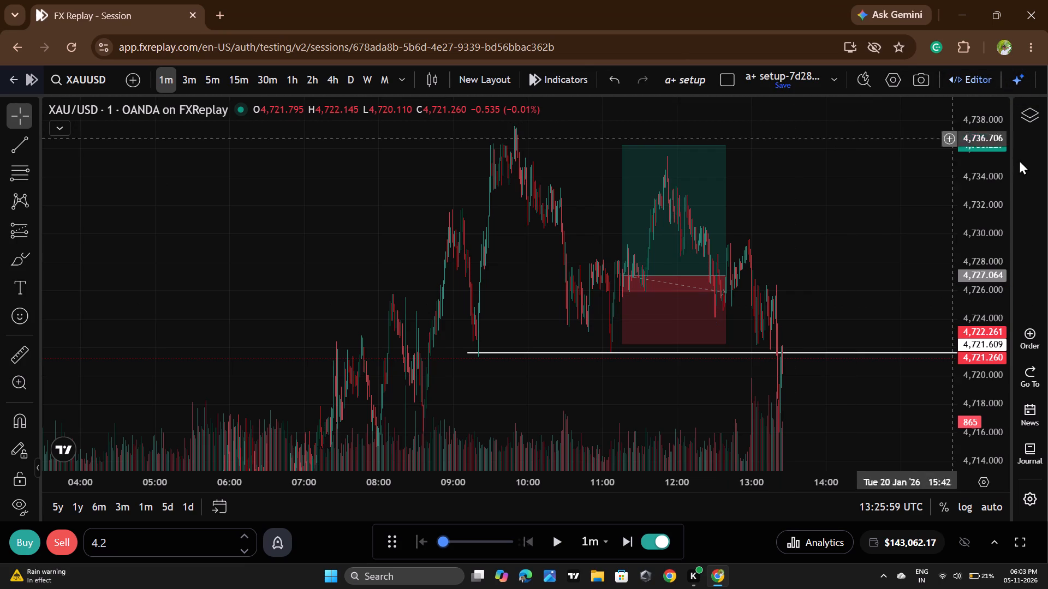
Play the replay forward, set its speed to 8x per sec, and pause it at 13:38:59 UTC.
scroll(998, 176, "down", 7)
scroll(882, 233, "down", 4)
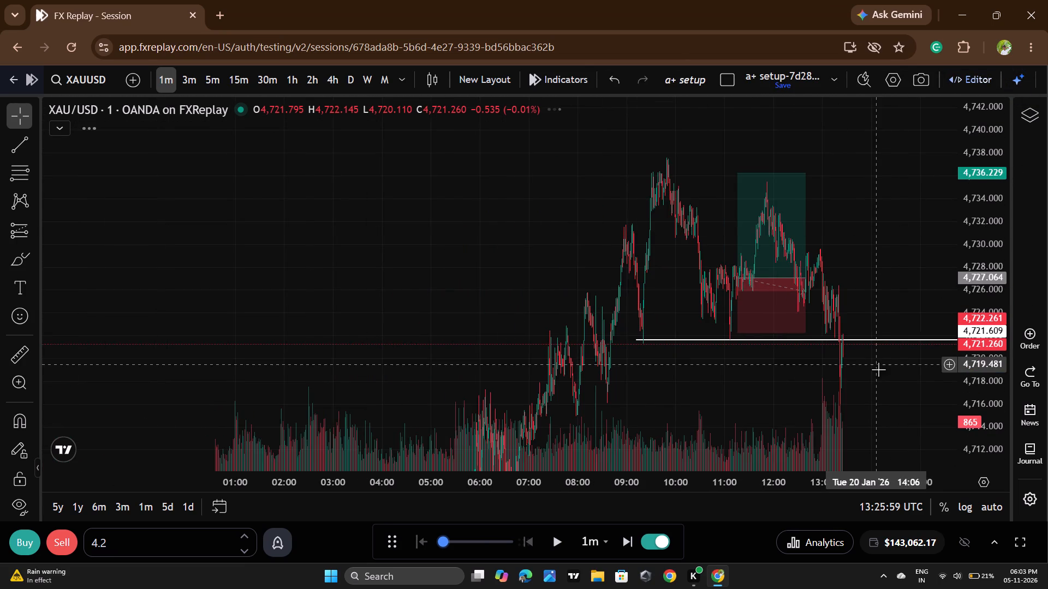
left_click_drag(876, 378, 695, 274)
scroll(700, 277, "up", 4)
left_click_drag(712, 302, 724, 312)
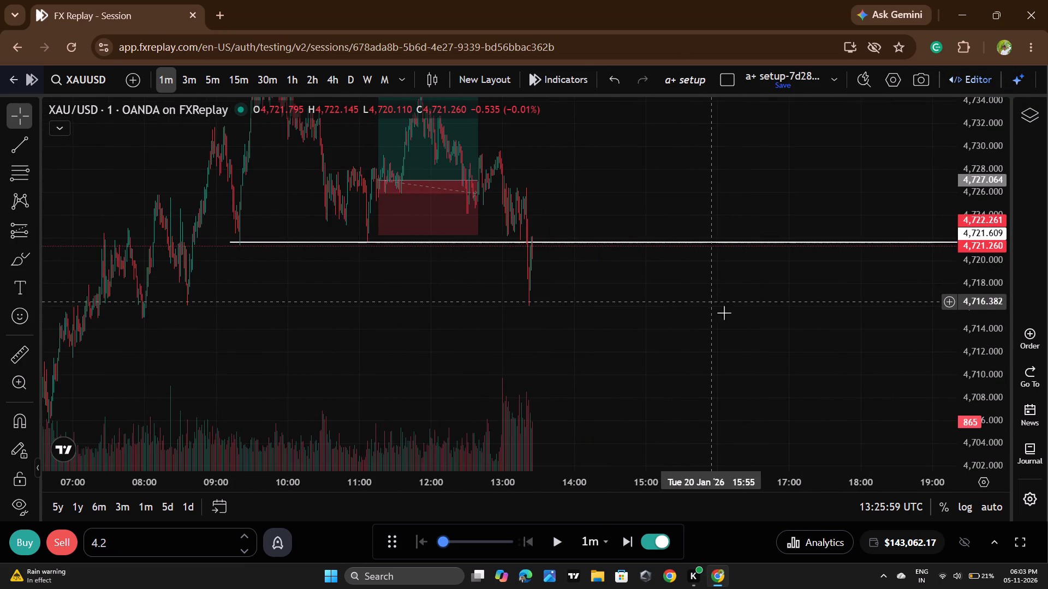
left_click_drag(724, 312, 776, 331)
left_click(557, 548)
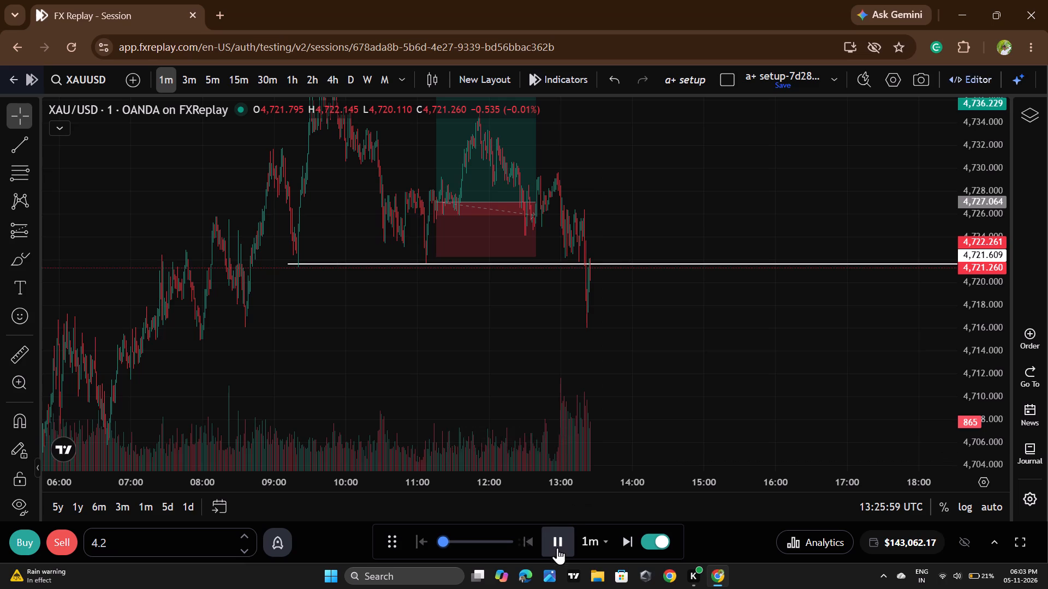
double_click(557, 548)
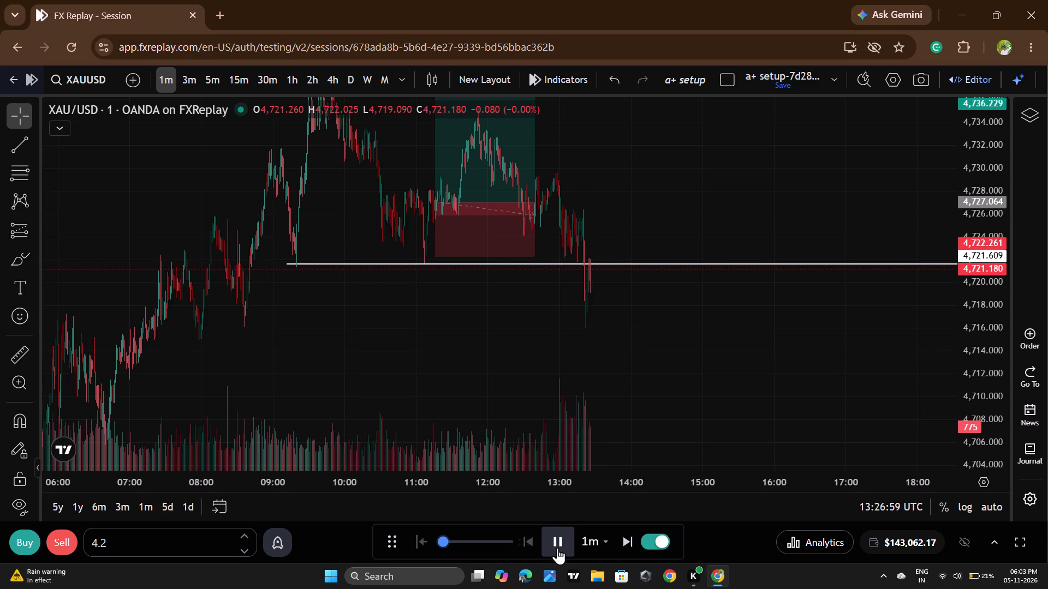
left_click(472, 540)
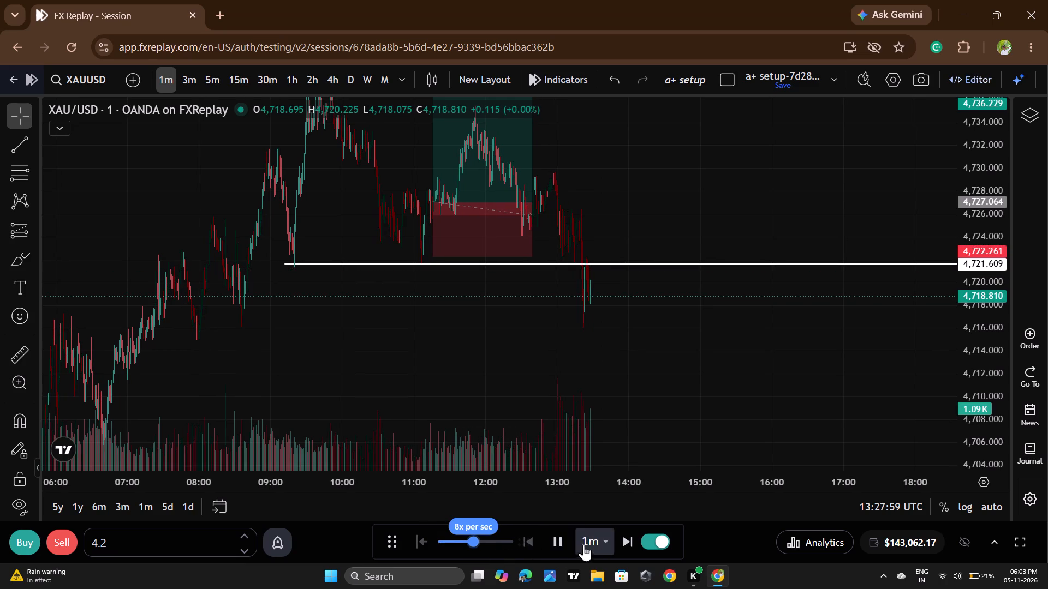
left_click(559, 543)
left_click(559, 543)
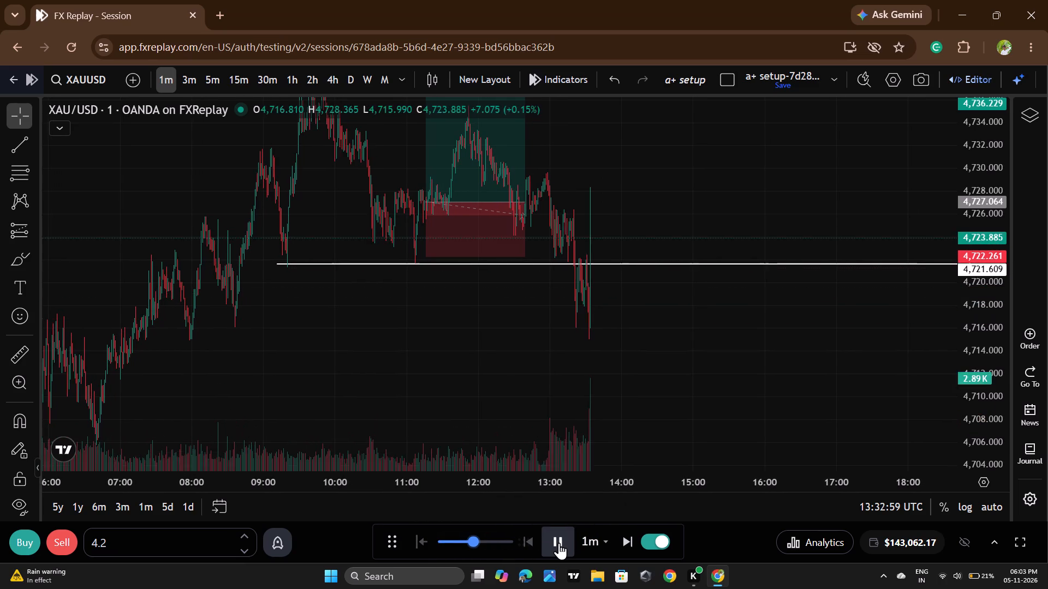
left_click(559, 543)
Draw a rectangle zone just below the white horizontal line, from about 13:17 to 14:21 and about 4,719.70 to 4,721.60.
scroll(653, 216, "up", 13)
left_click_drag(336, 327, 365, 358)
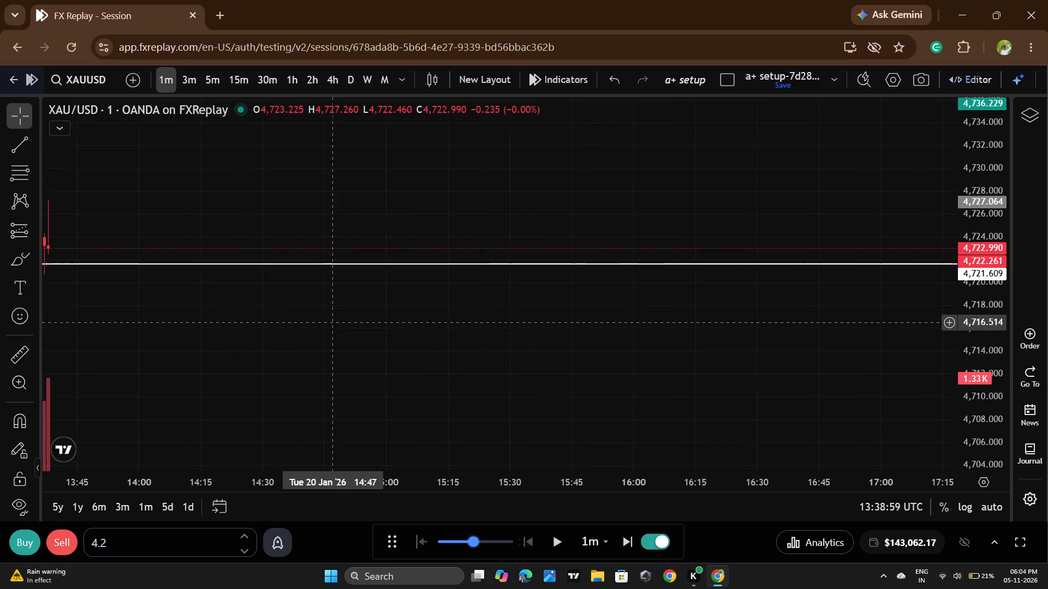
left_click_drag(365, 358, 729, 337)
left_click_drag(616, 345, 747, 344)
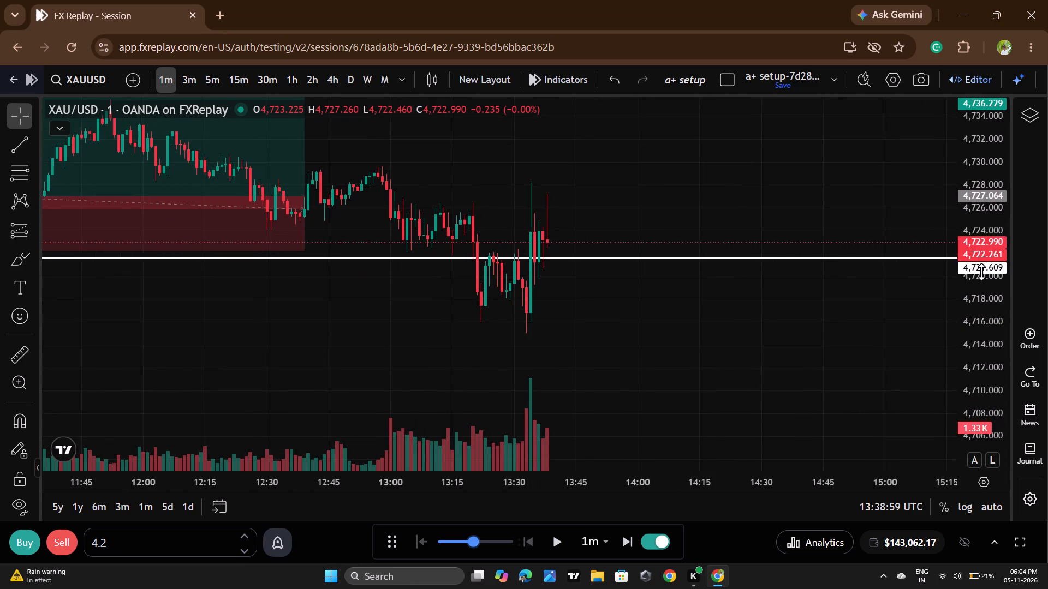
scroll(981, 272, "up", 11)
scroll(787, 327, "up", 1)
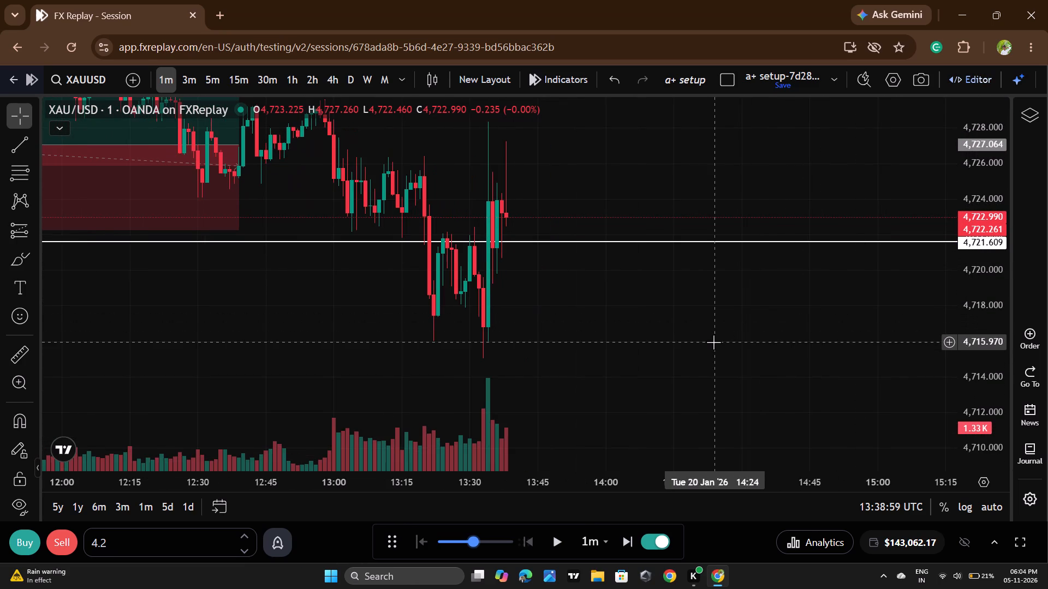
left_click_drag(713, 342, 814, 348)
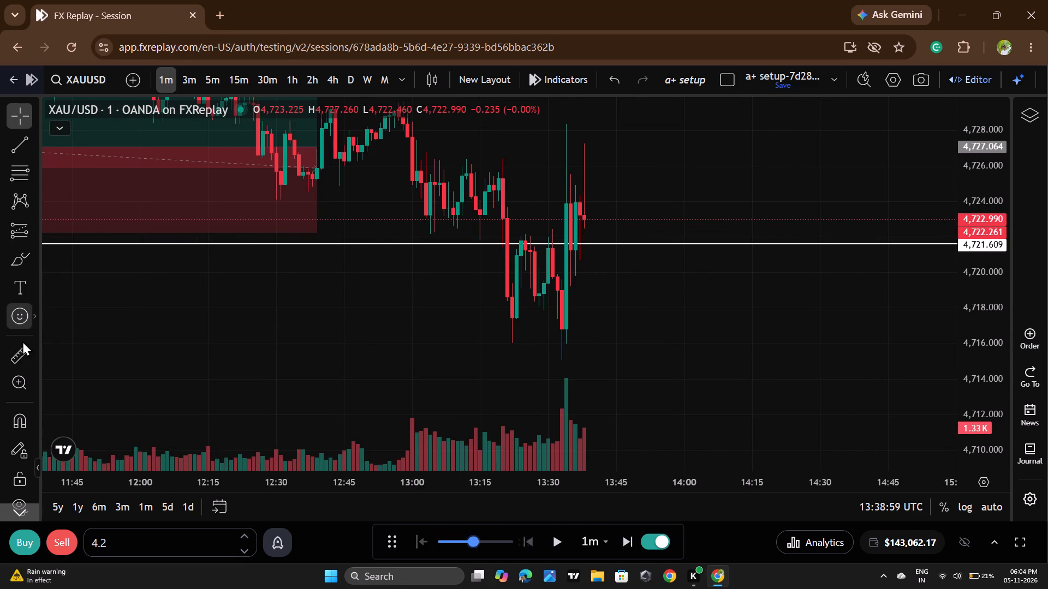
left_click(32, 291)
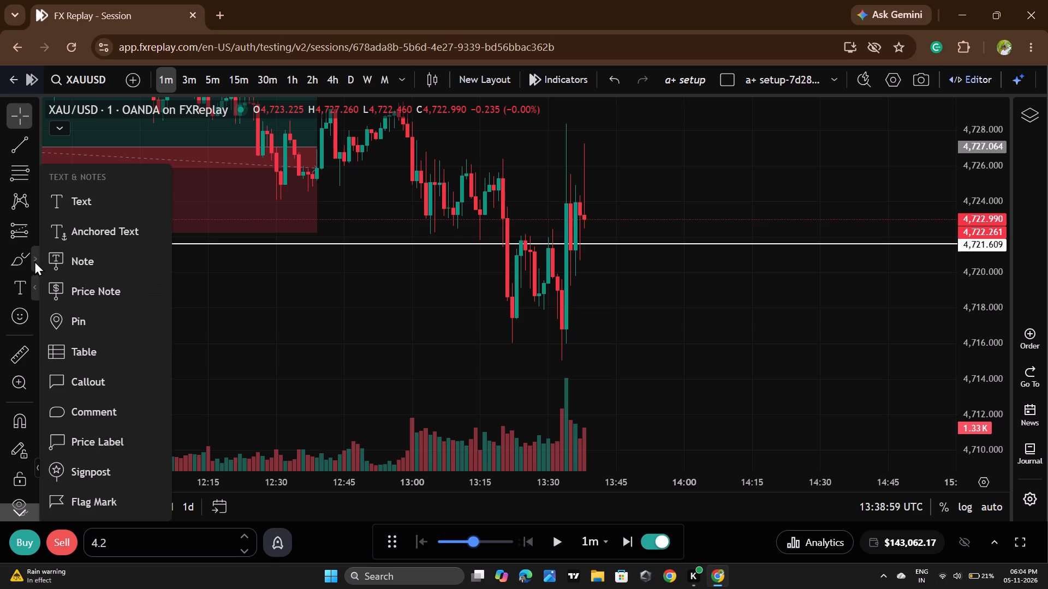
left_click(38, 253)
left_click(32, 260)
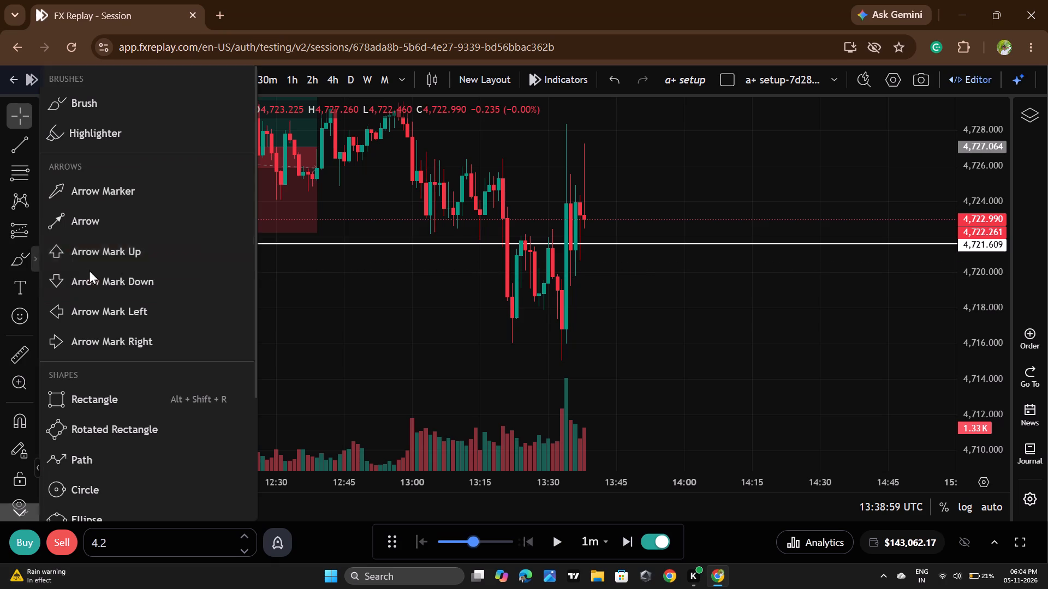
left_click(132, 402)
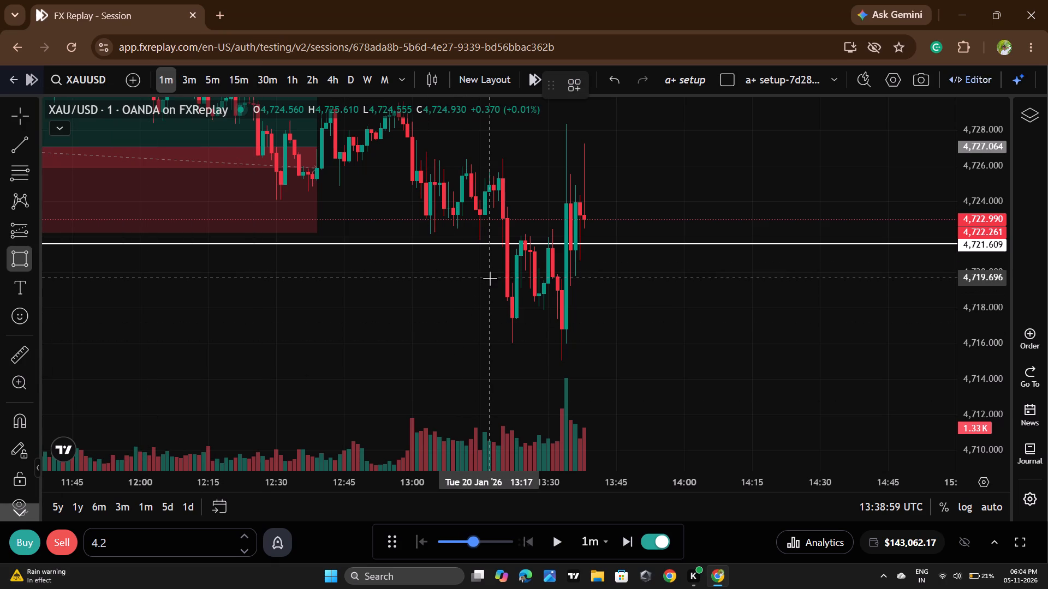
left_click(490, 278)
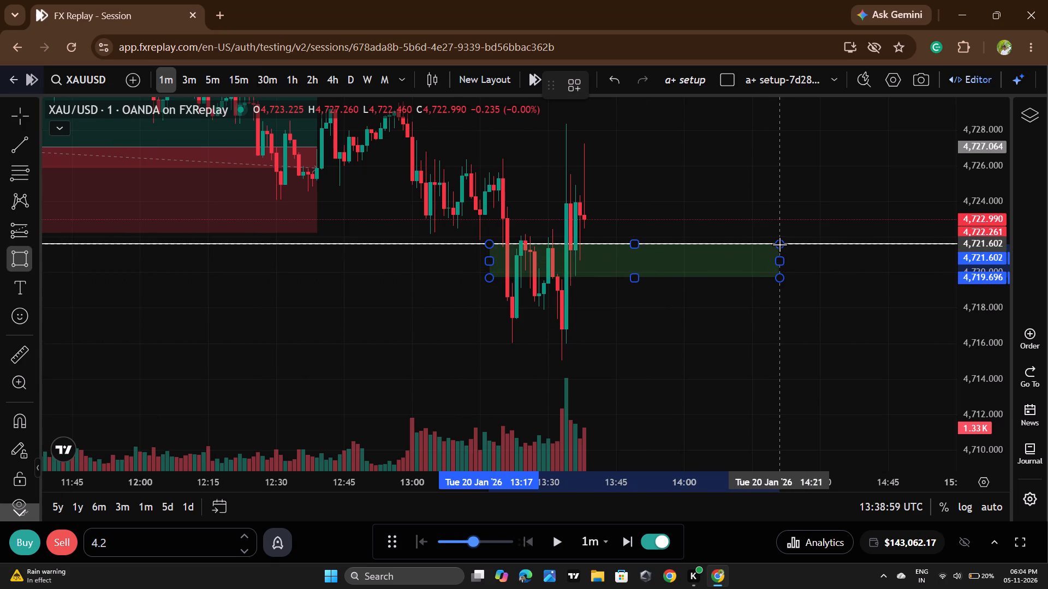
left_click(779, 244)
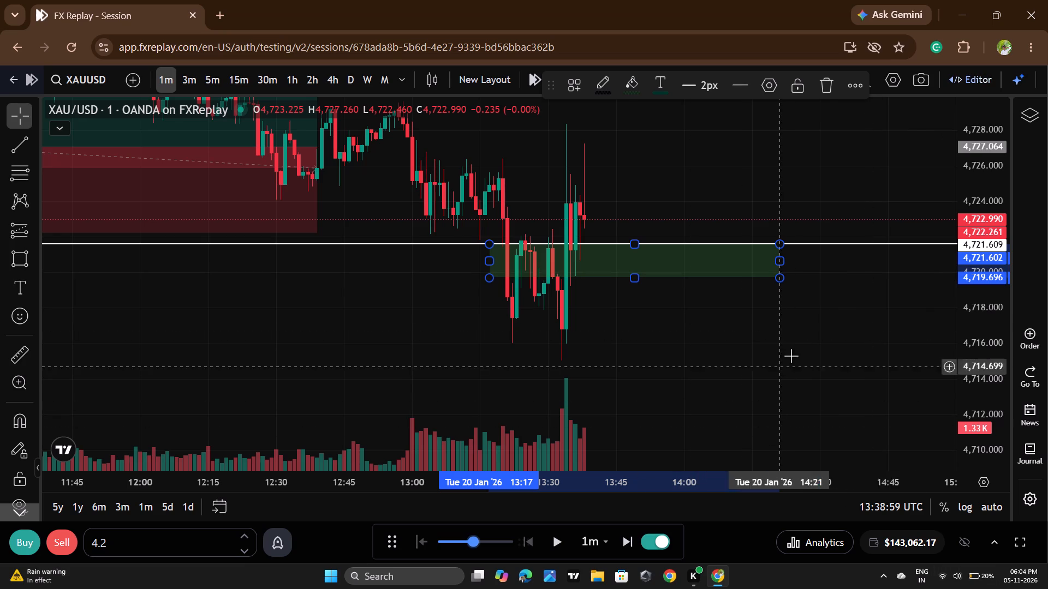
left_click(875, 328)
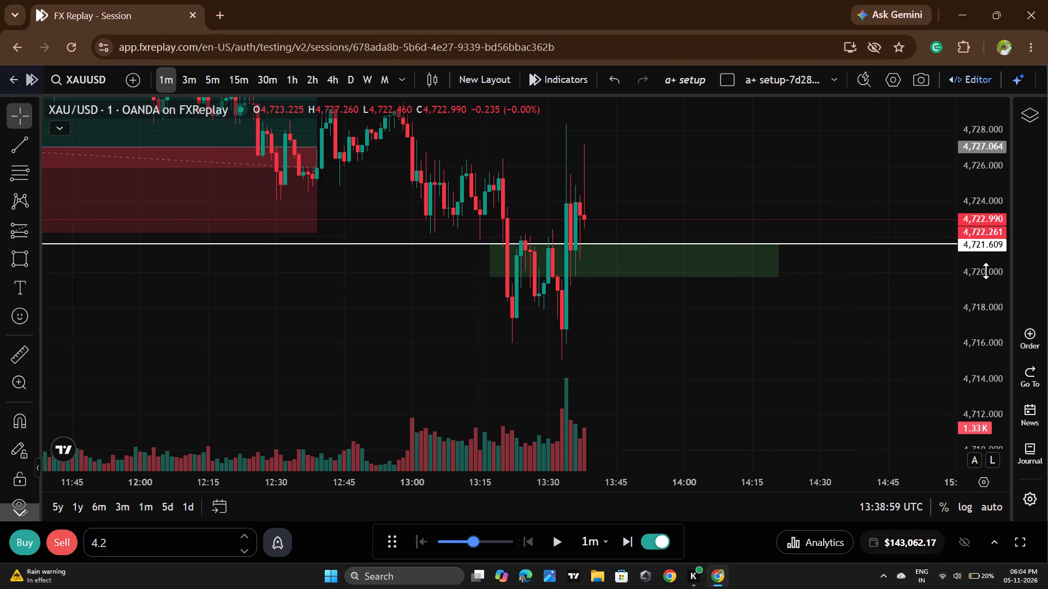
Place a market buy order on XAUUSD with a size of 4.2.
scroll(986, 271, "down", 3)
scroll(986, 272, "up", 4)
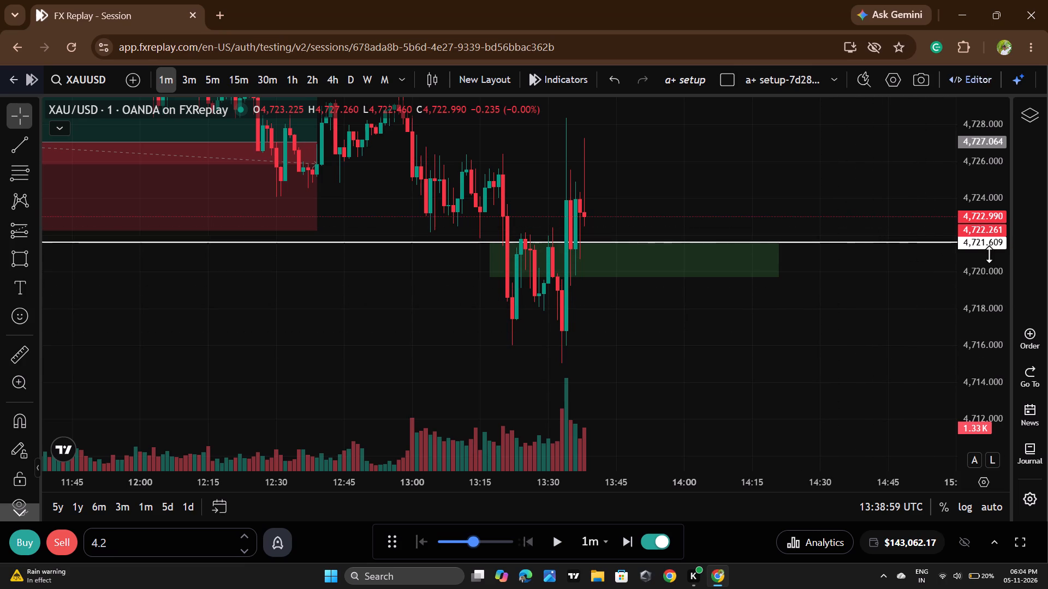
scroll(980, 267, "up", 3)
left_click_drag(884, 257, 882, 311)
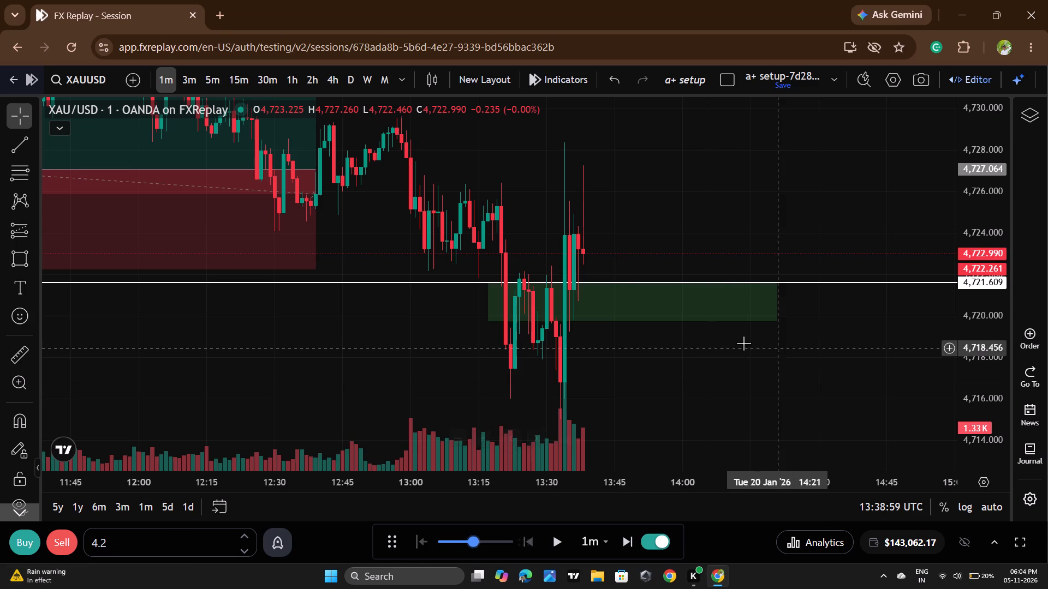
scroll(976, 288, "down", 3)
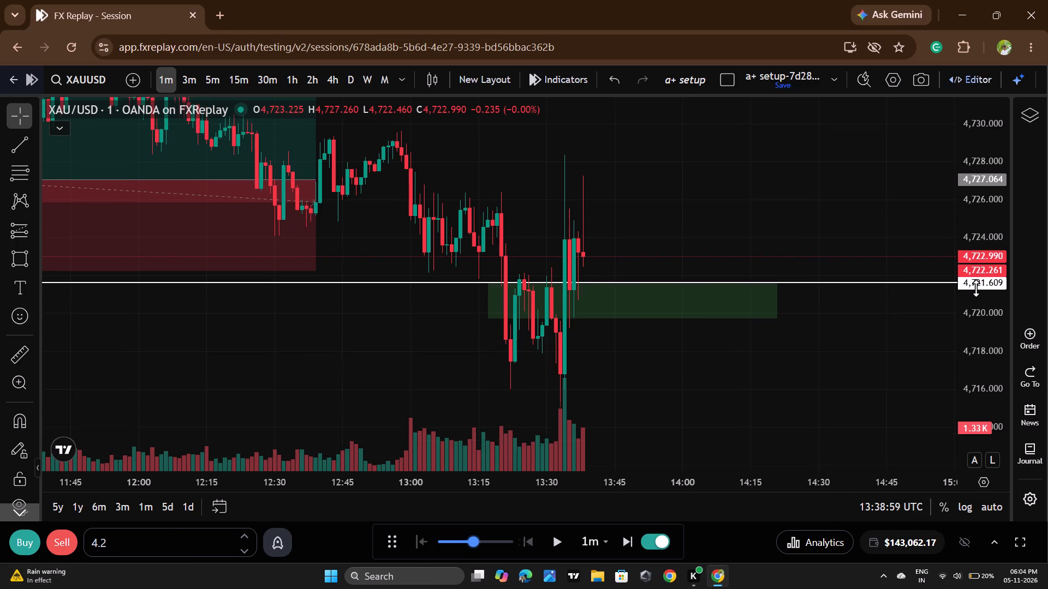
scroll(976, 288, "down", 1)
scroll(951, 313, "up", 7)
scroll(951, 313, "down", 8)
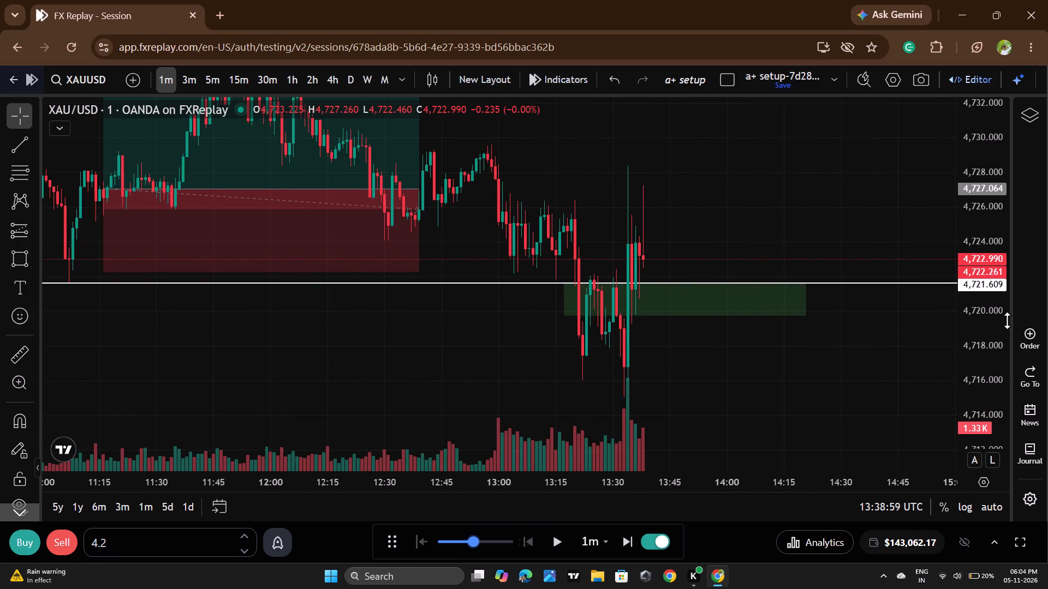
scroll(1007, 320, "up", 7)
scroll(518, 378, "up", 3)
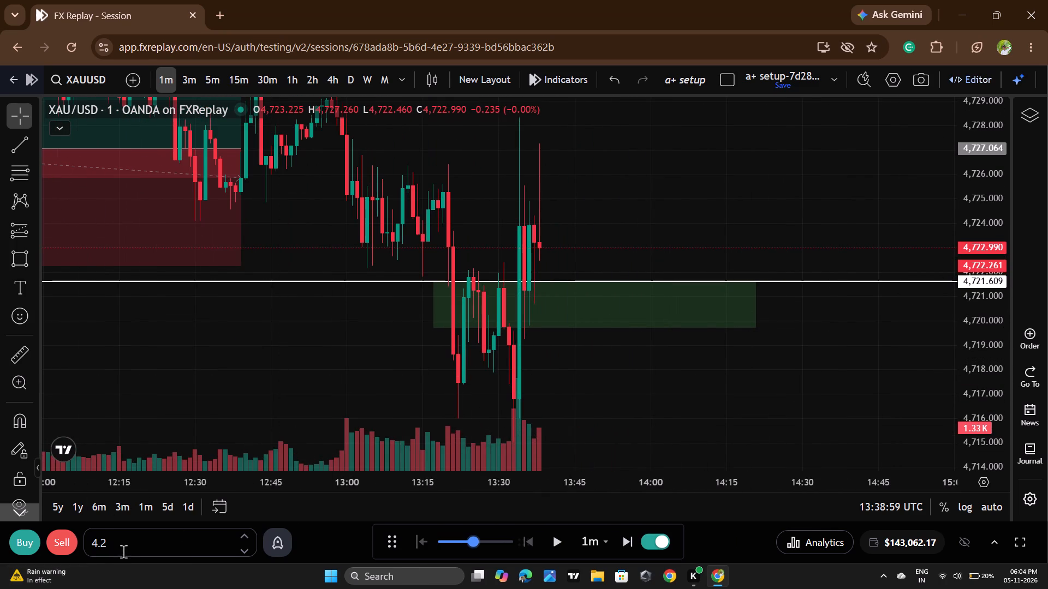
left_click(29, 544)
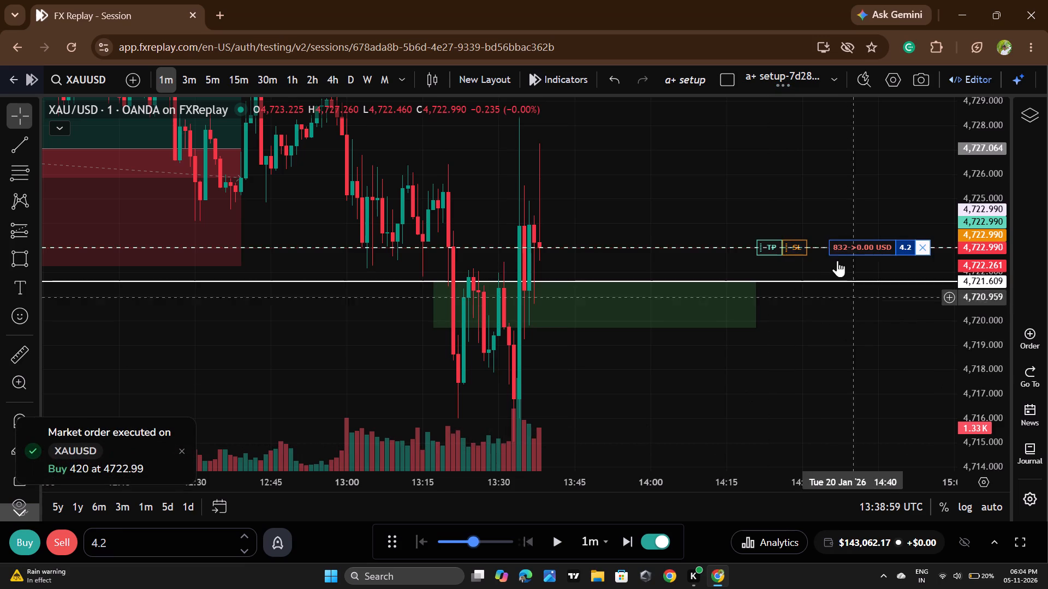
Add a stop loss to the open XAUUSD buy position at about 4,718.06, below the green zone.
left_click_drag(804, 249, 806, 324)
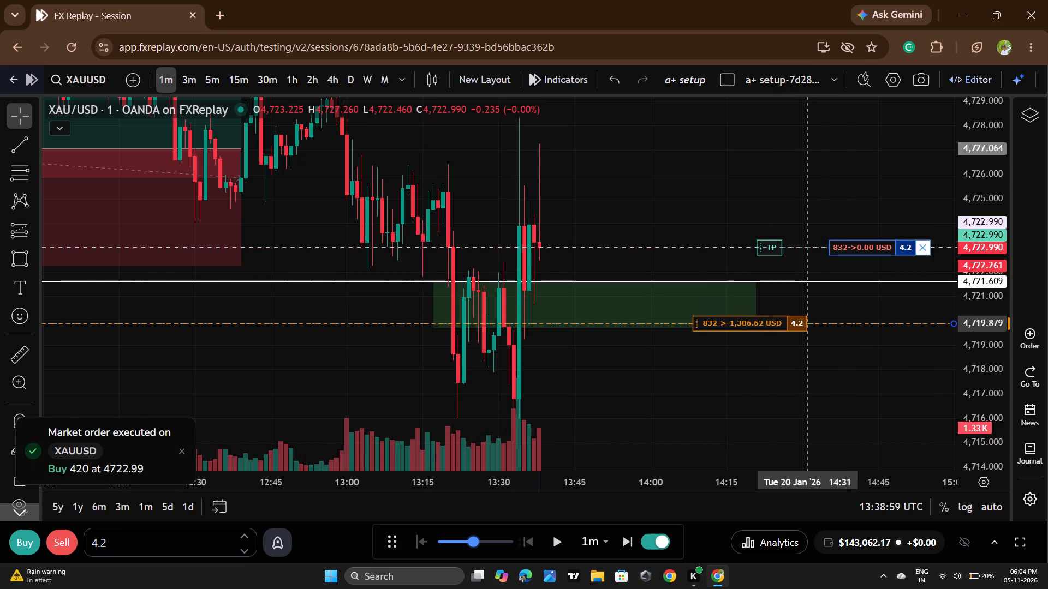
left_click_drag(806, 324, 806, 367)
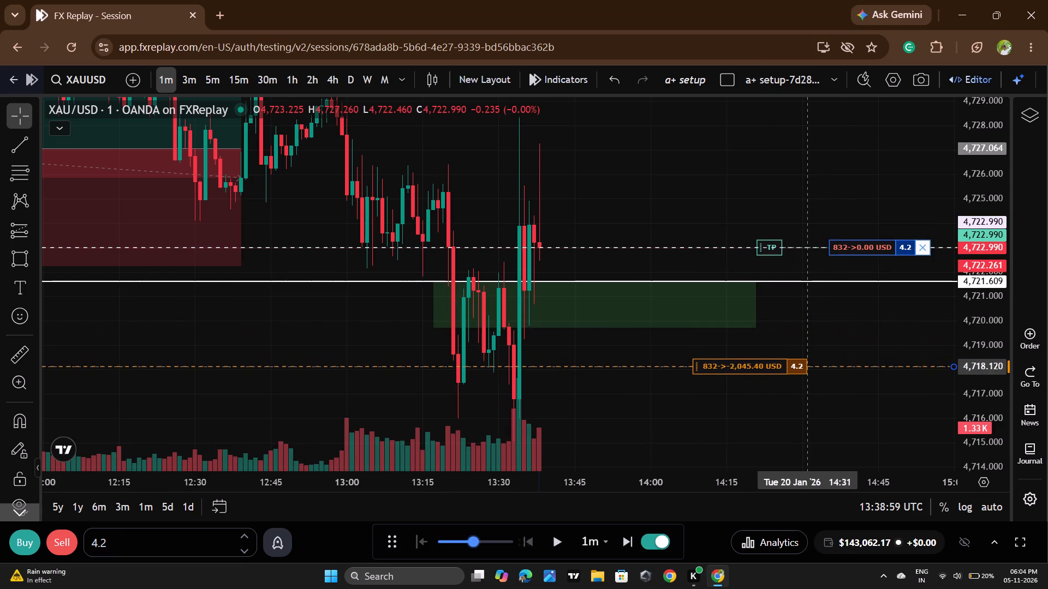
left_click_drag(806, 367, 806, 368)
Add a take profit to the open buy position and adjust it to 4,733.017.
left_click_drag(948, 303, 945, 350)
left_click_drag(868, 323, 871, 373)
scroll(988, 285, "down", 6)
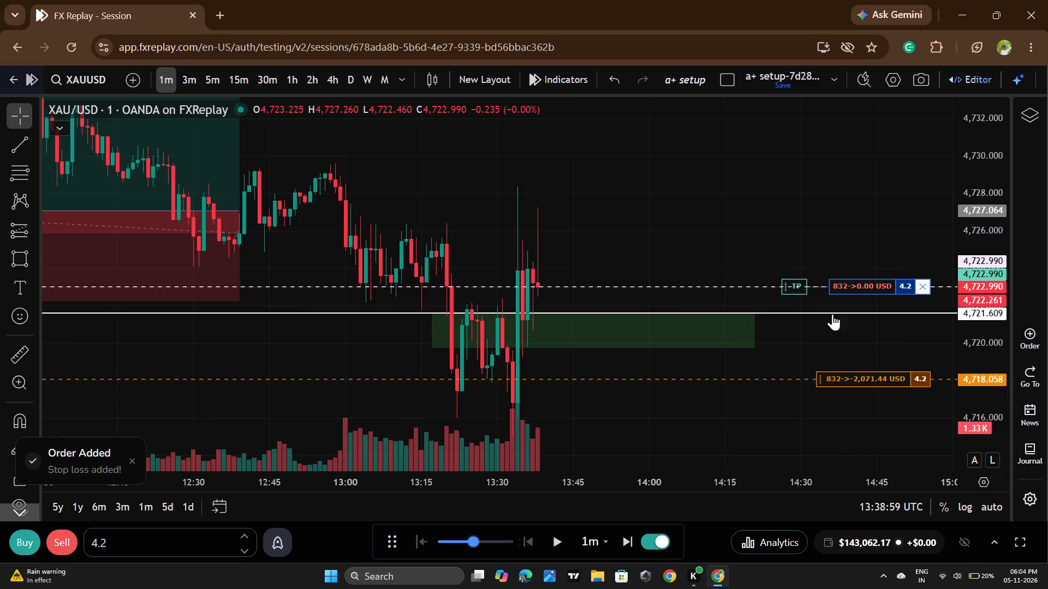
scroll(764, 332, "down", 3)
left_click_drag(871, 341, 868, 398)
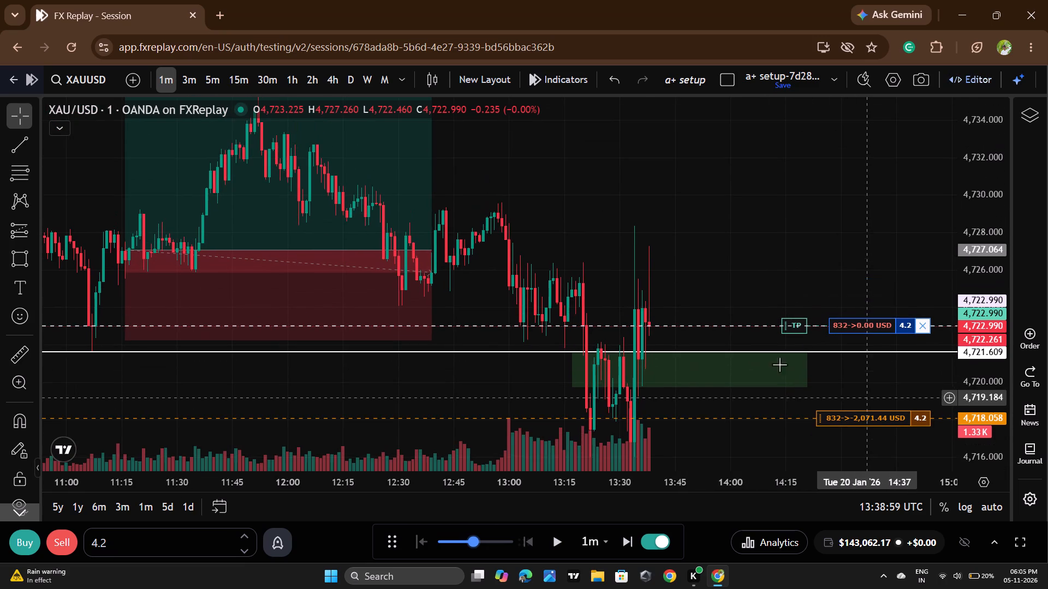
left_click_drag(796, 323, 806, 166)
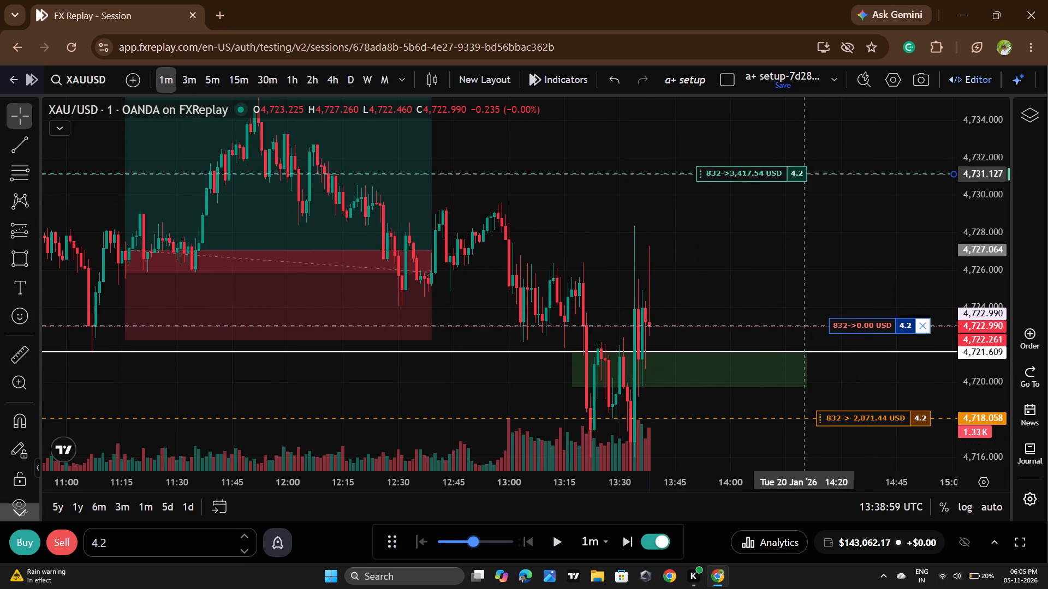
left_click_drag(806, 166, 817, 131)
scroll(823, 179, "down", 2)
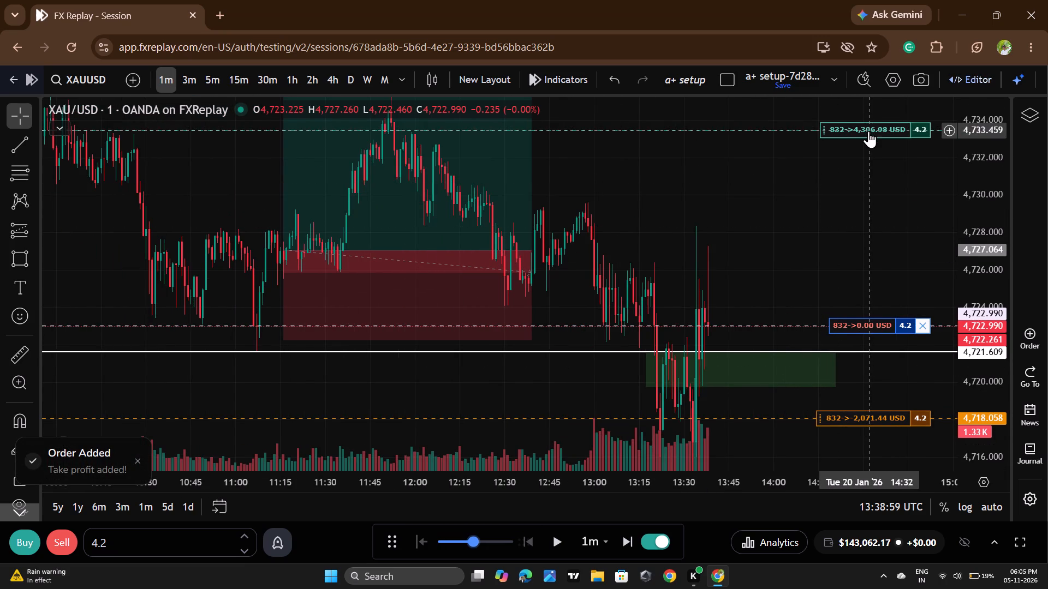
left_click_drag(868, 131, 868, 139)
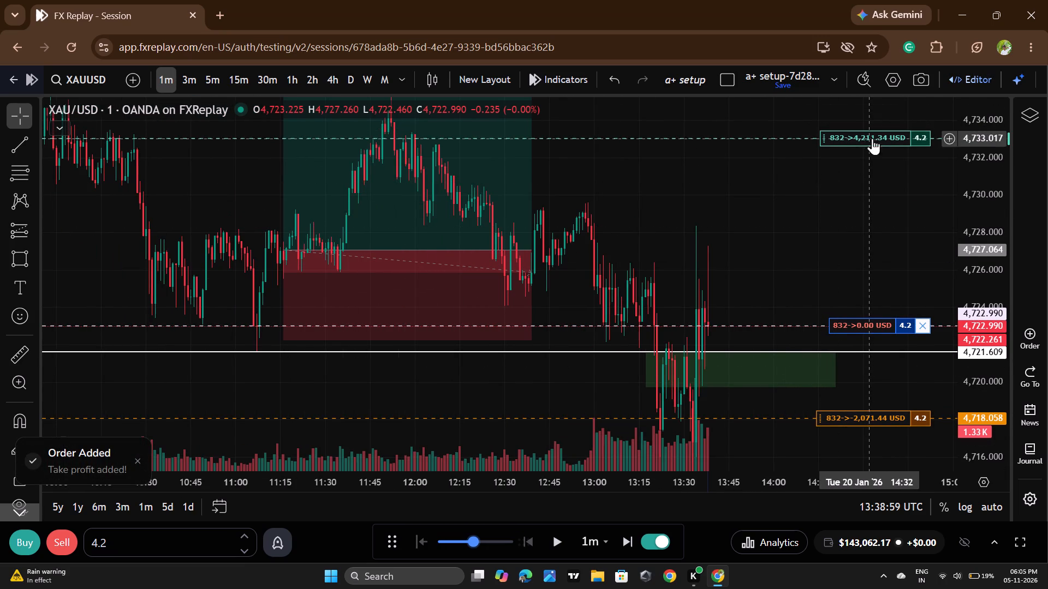
Draw a Long Position from the 13:38 candle to about 14:23, with entry about 4,723.00, stop about 4,718.18 and target about 4,733.14.
left_click_drag(877, 209, 676, 189)
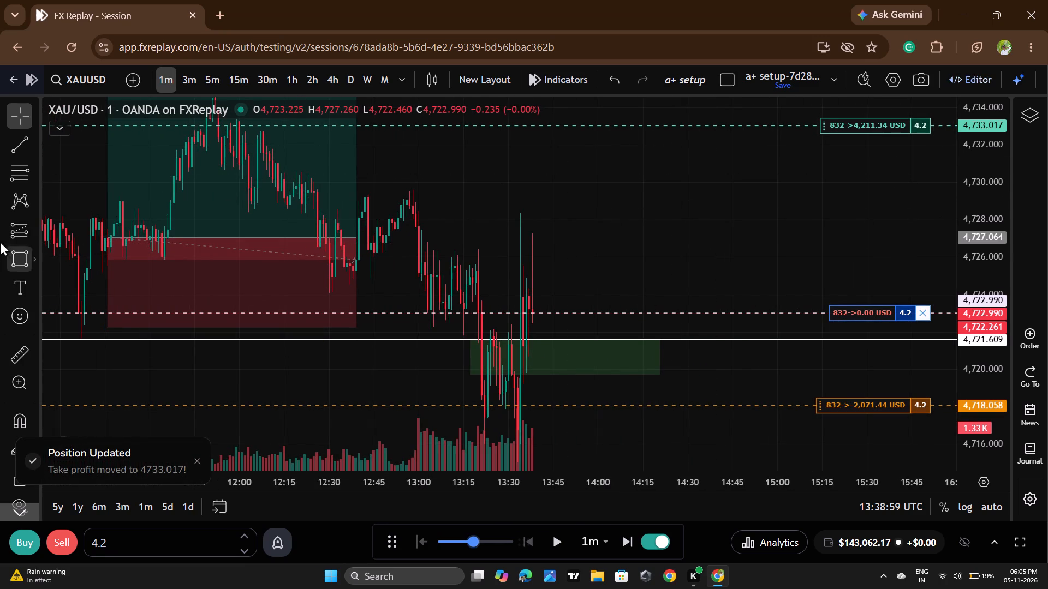
left_click(38, 228)
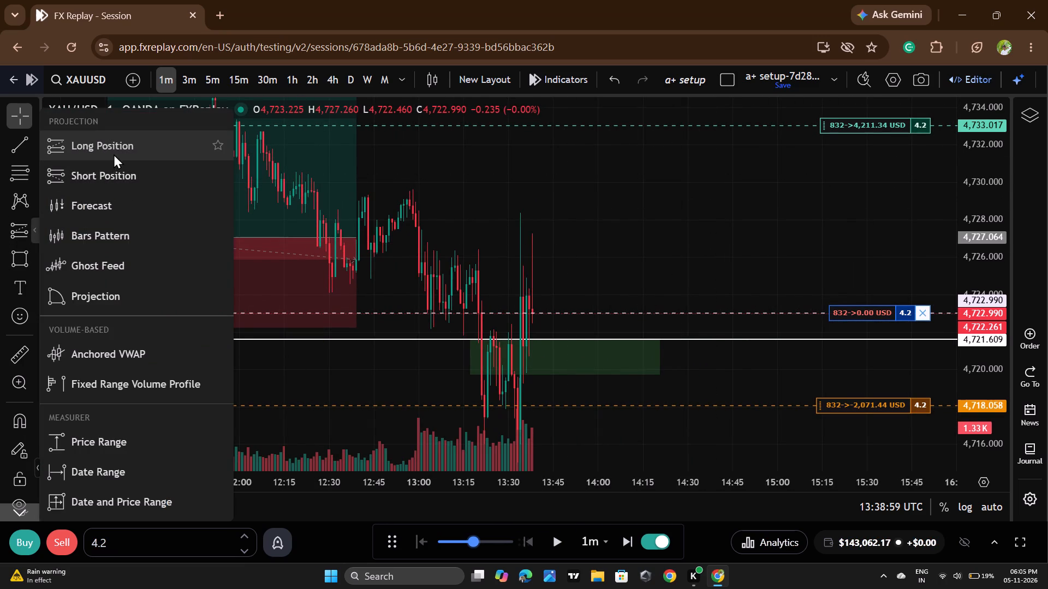
left_click(114, 154)
left_click(534, 314)
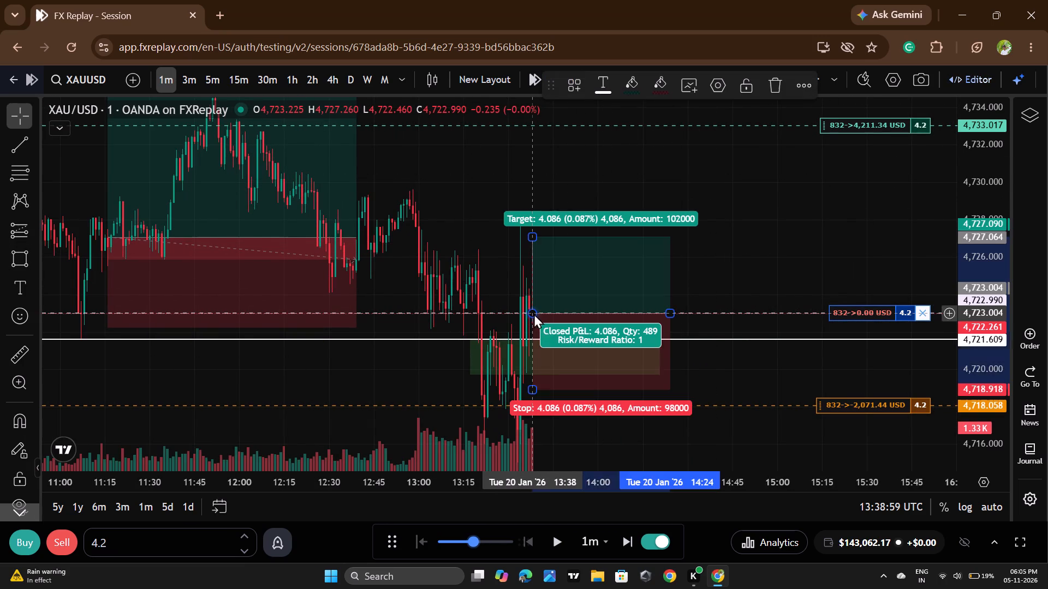
left_click_drag(536, 388, 536, 404)
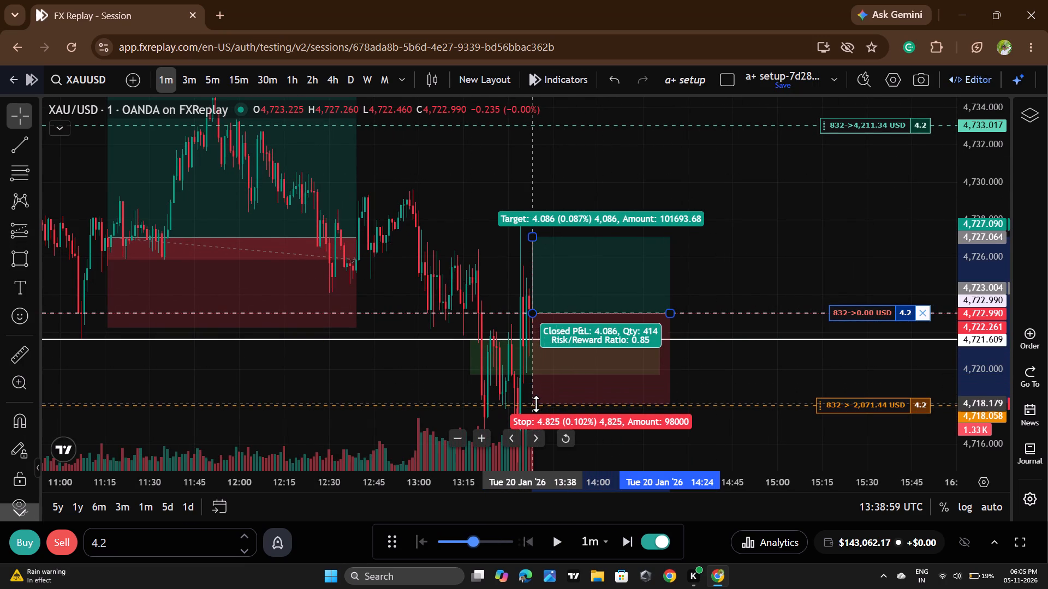
left_click_drag(536, 404, 536, 404)
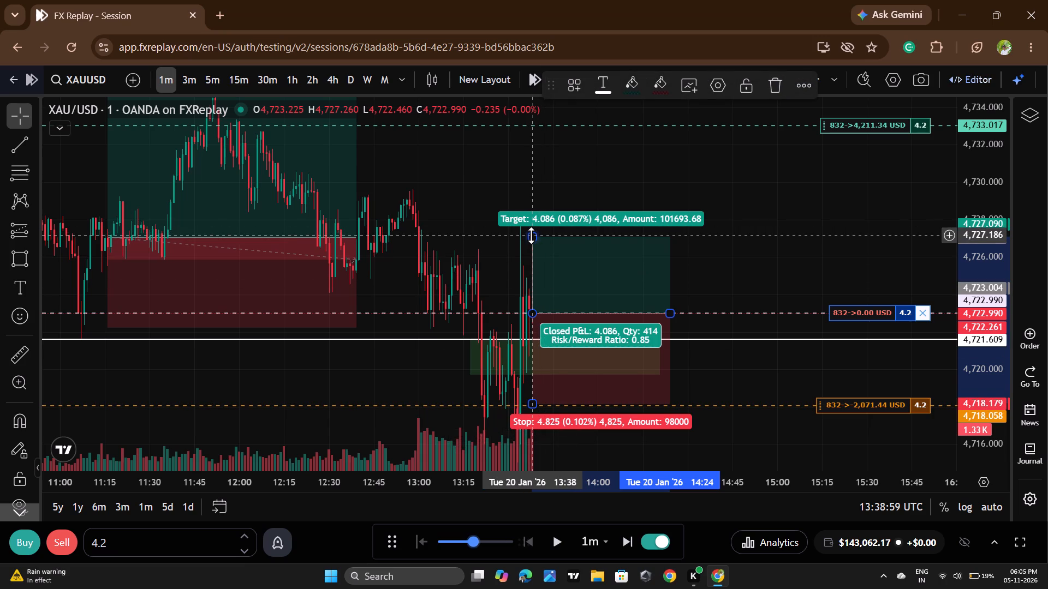
left_click_drag(531, 235, 533, 124)
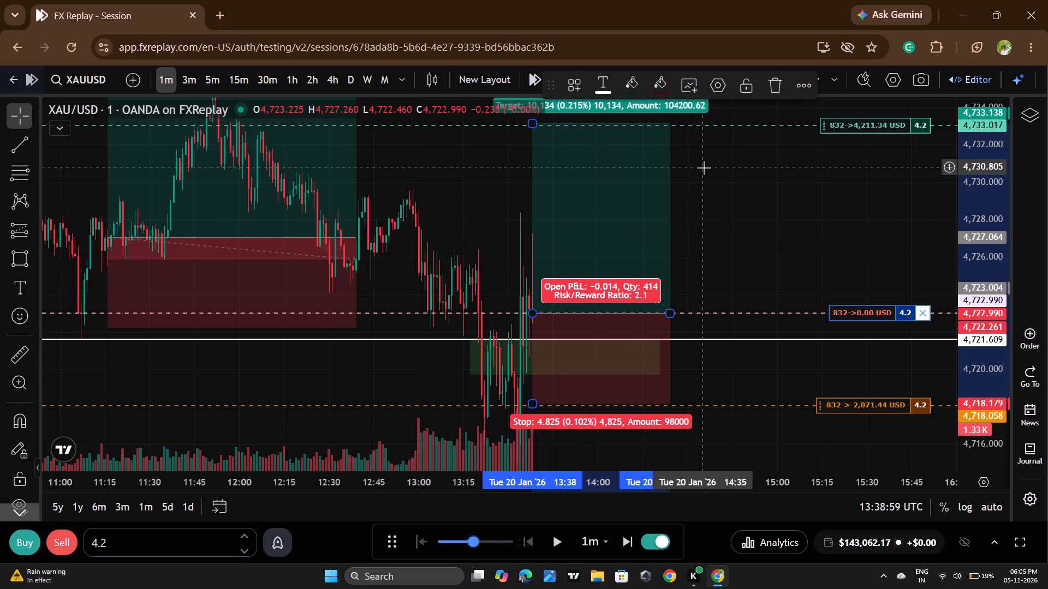
left_click(704, 167)
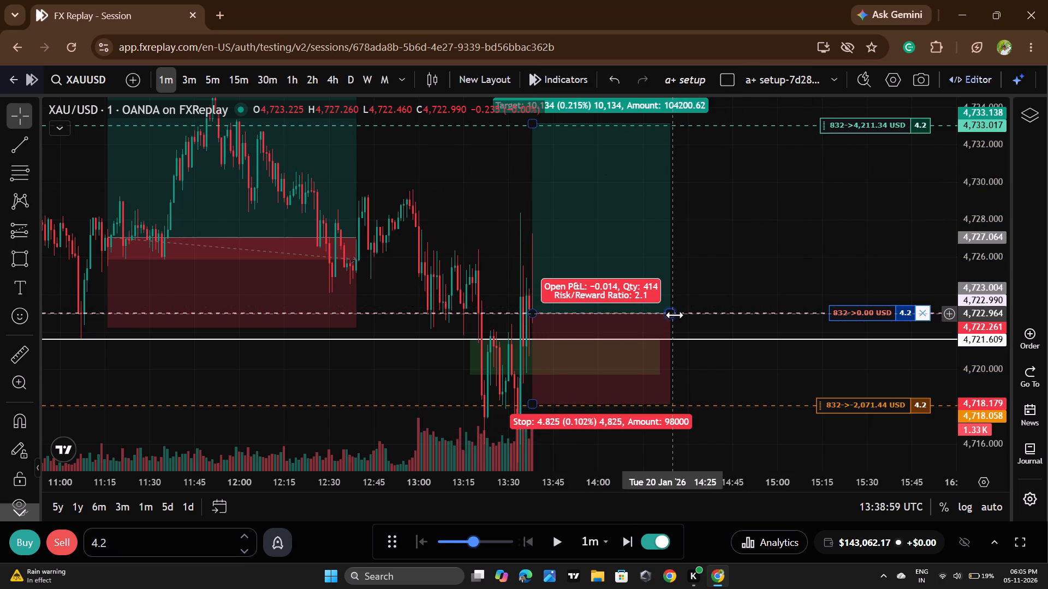
left_click_drag(674, 315, 672, 312)
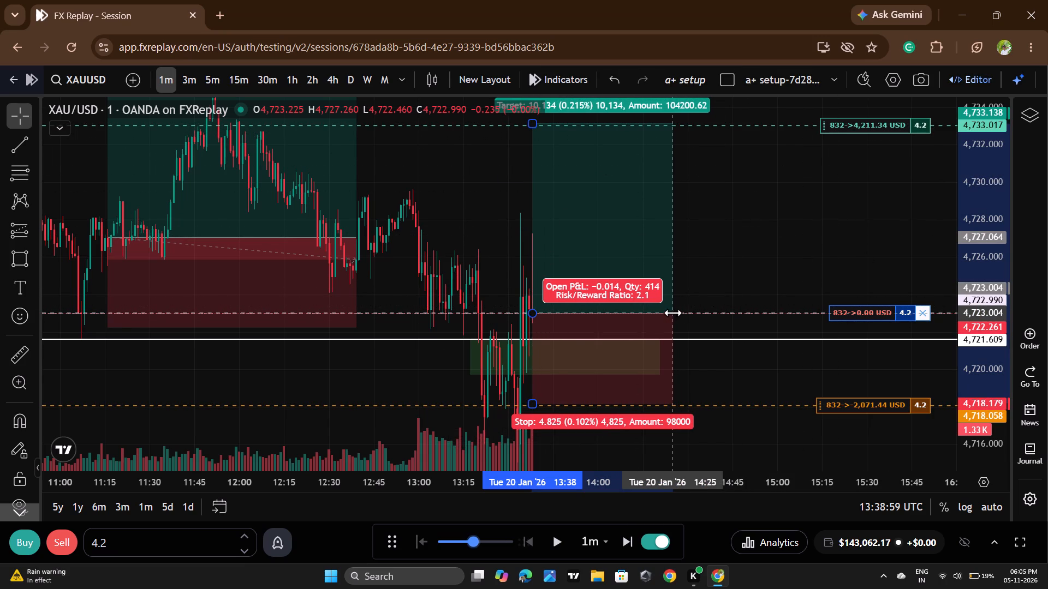
left_click_drag(672, 312, 666, 309)
left_click(765, 271)
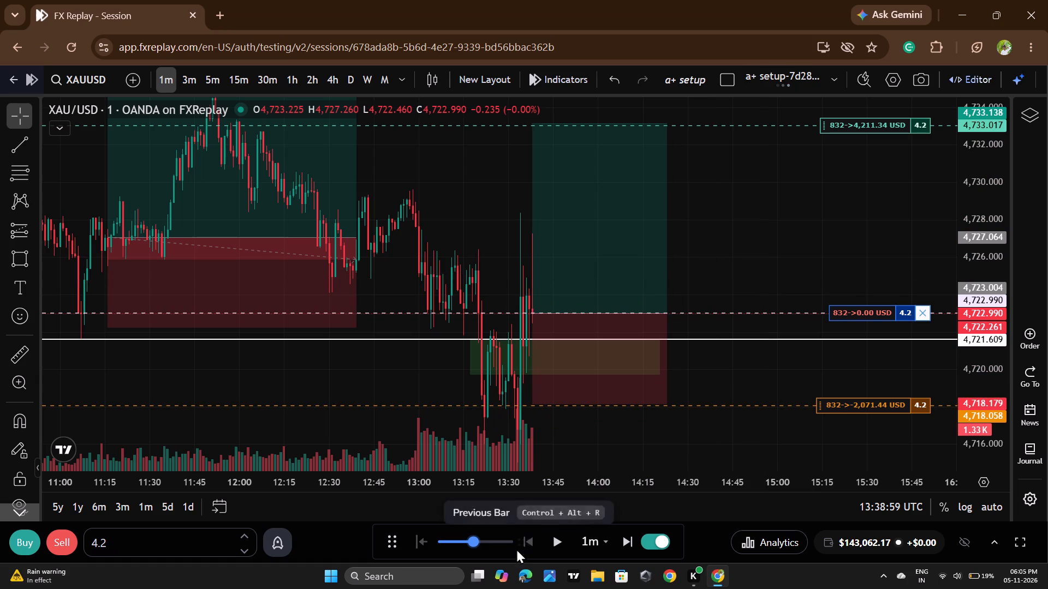
Set the replay speed to maximum, play forward until the position closes, and pause at 13:52:59 UTC.
left_click(513, 544)
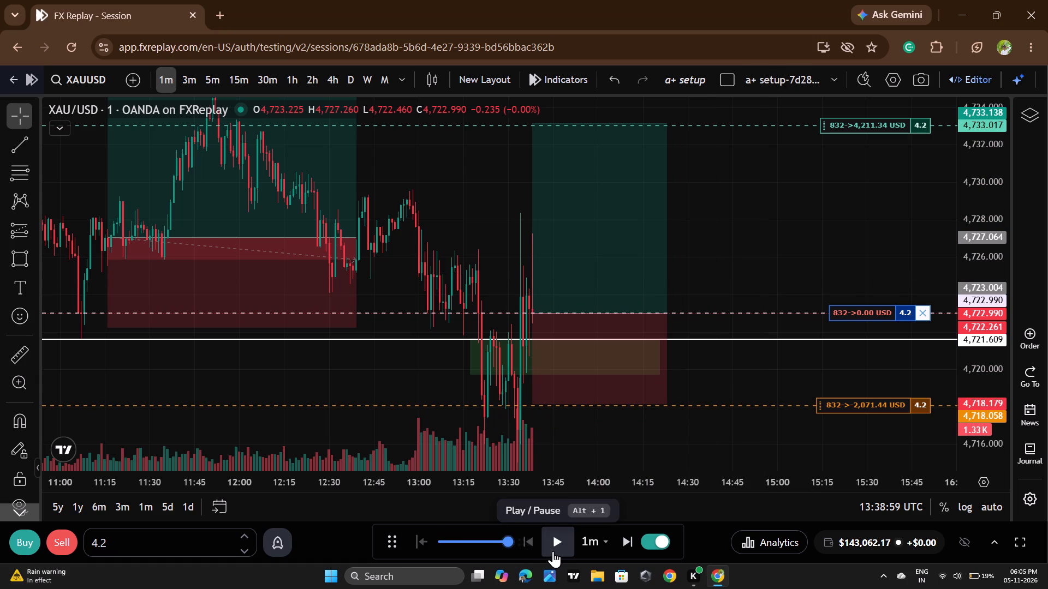
left_click(569, 544)
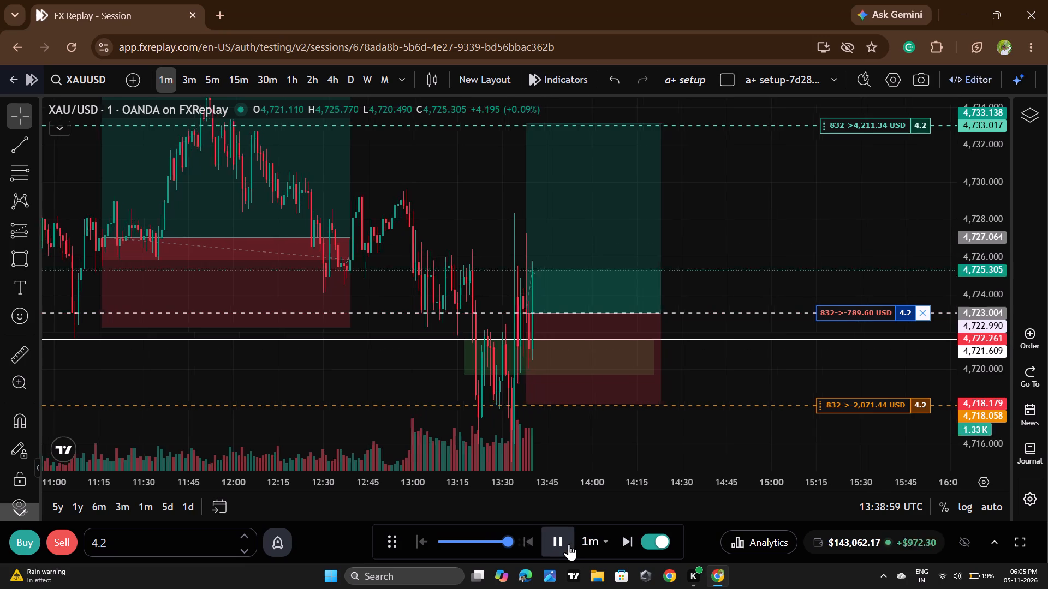
triple_click(569, 544)
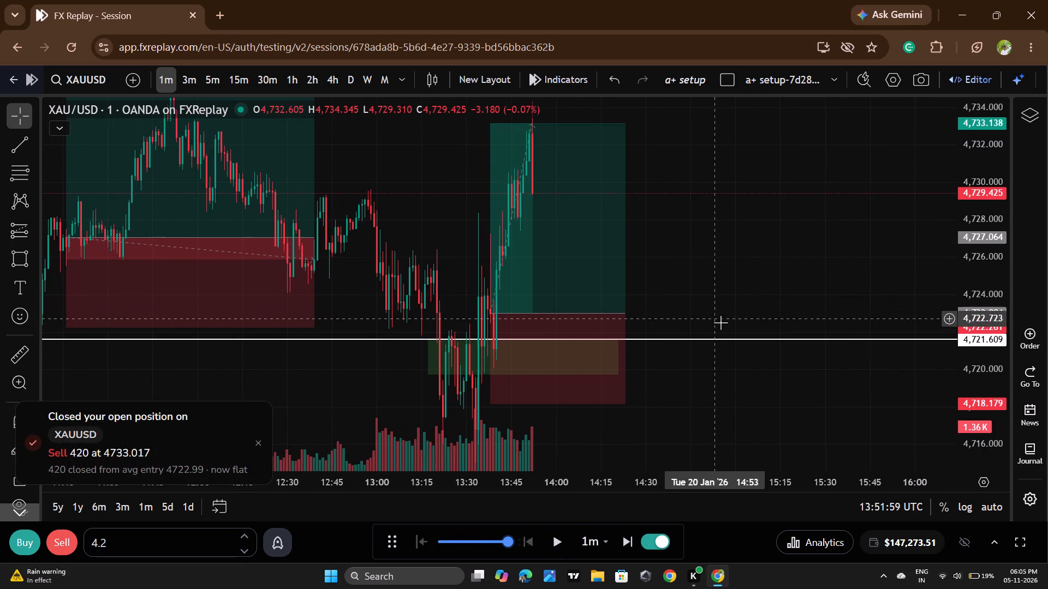
Delete the green rectangle zone overlapping the newer long position drawing.
scroll(1003, 286, "down", 6)
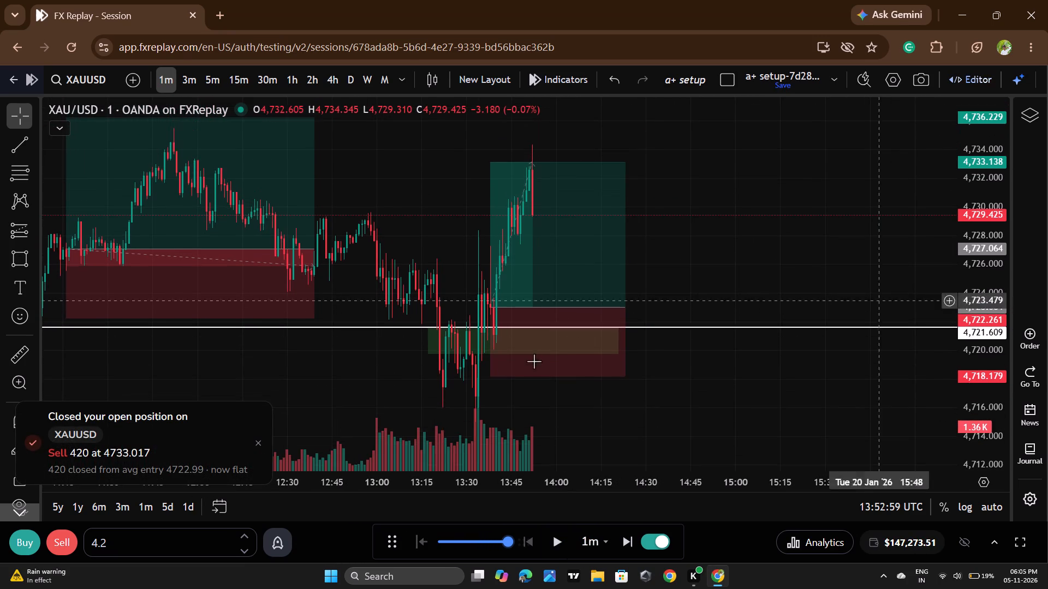
scroll(508, 367, "down", 4)
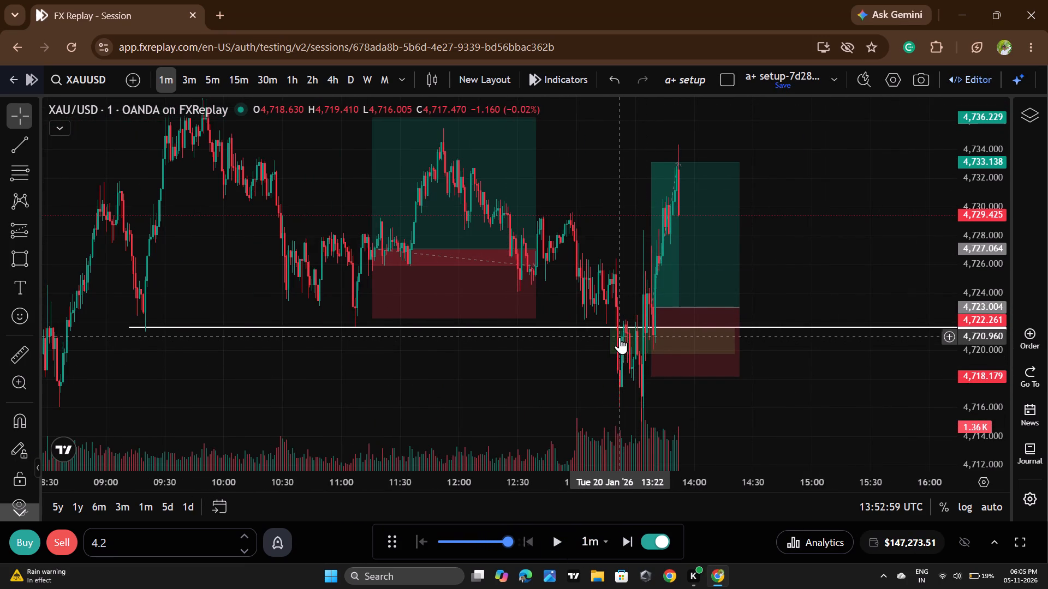
left_click(620, 337)
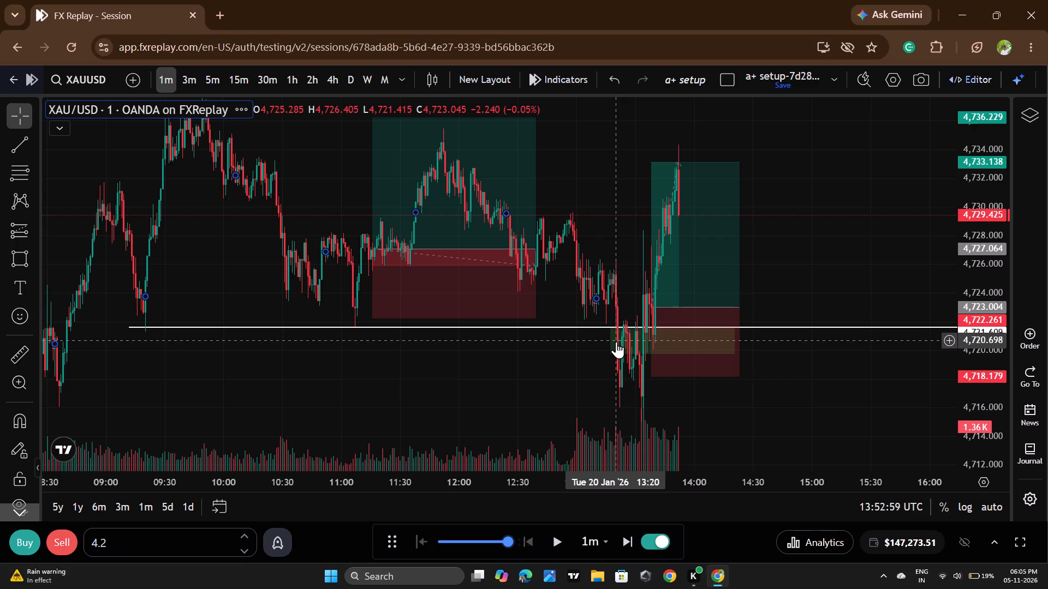
left_click(616, 341)
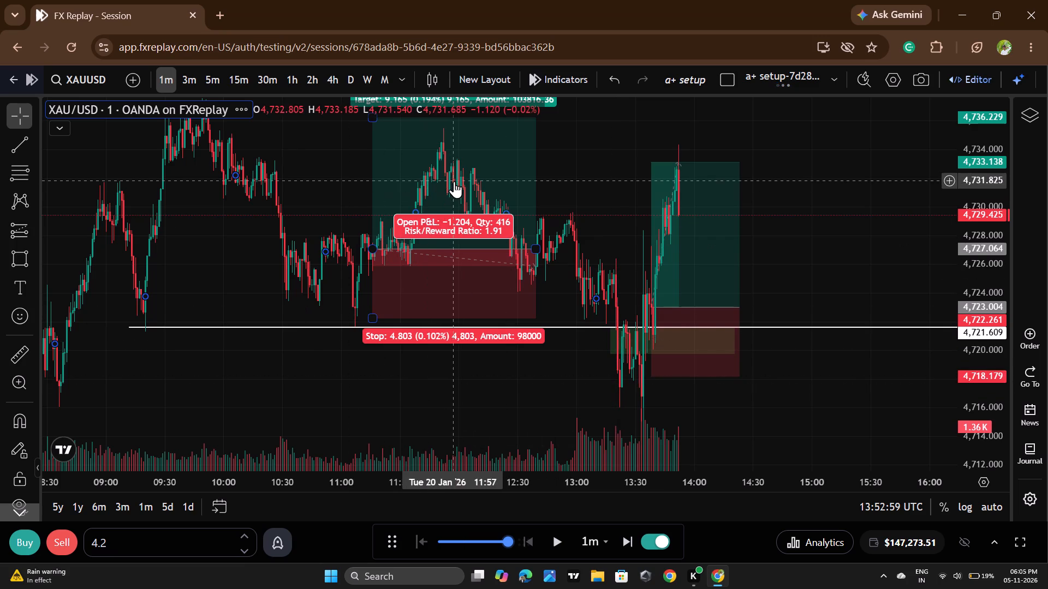
scroll(454, 181, "down", 2)
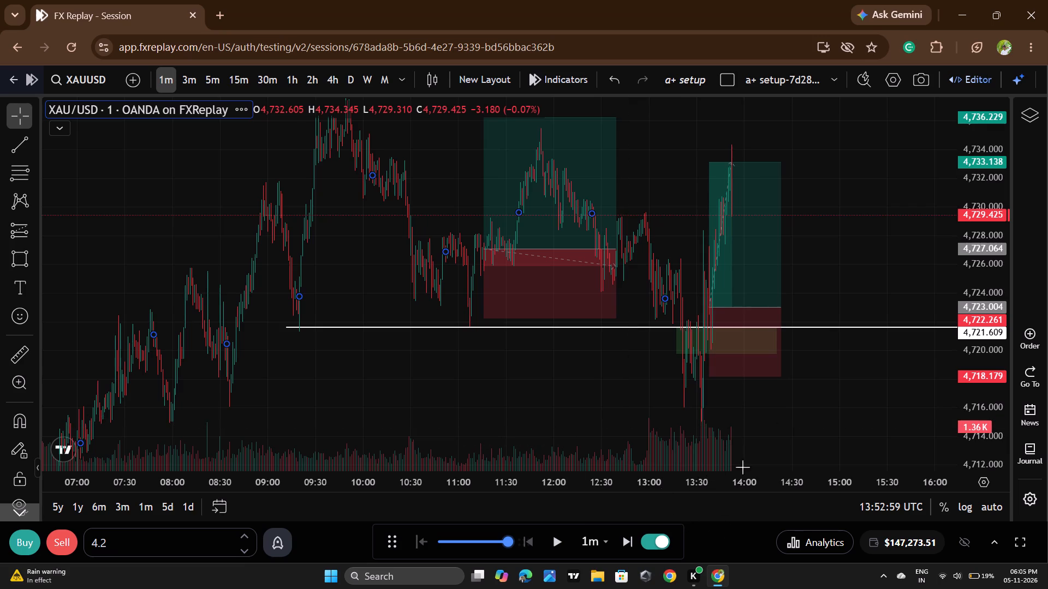
scroll(1009, 316, "down", 3)
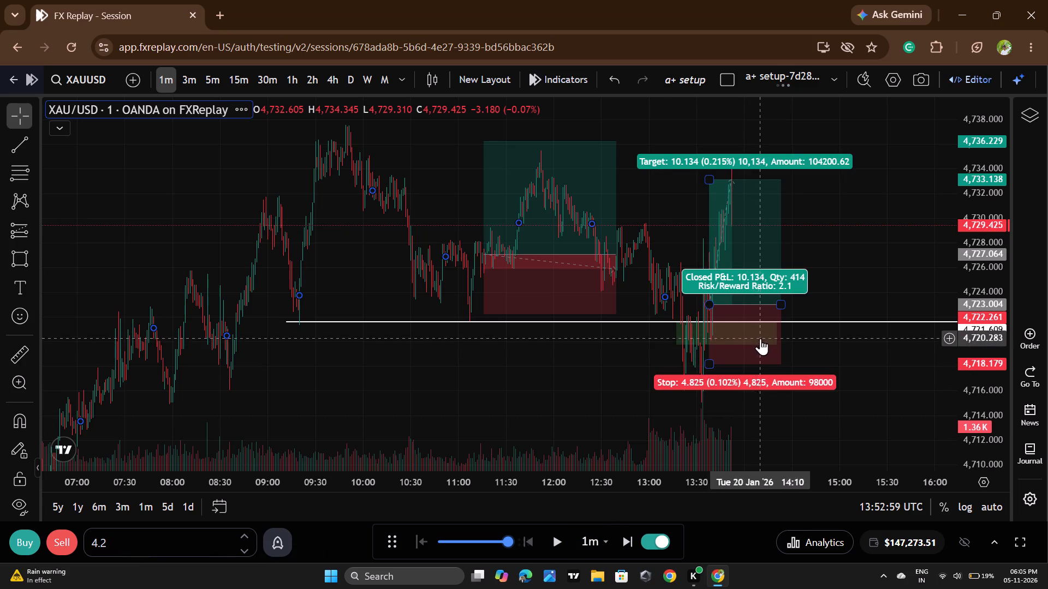
left_click(671, 336)
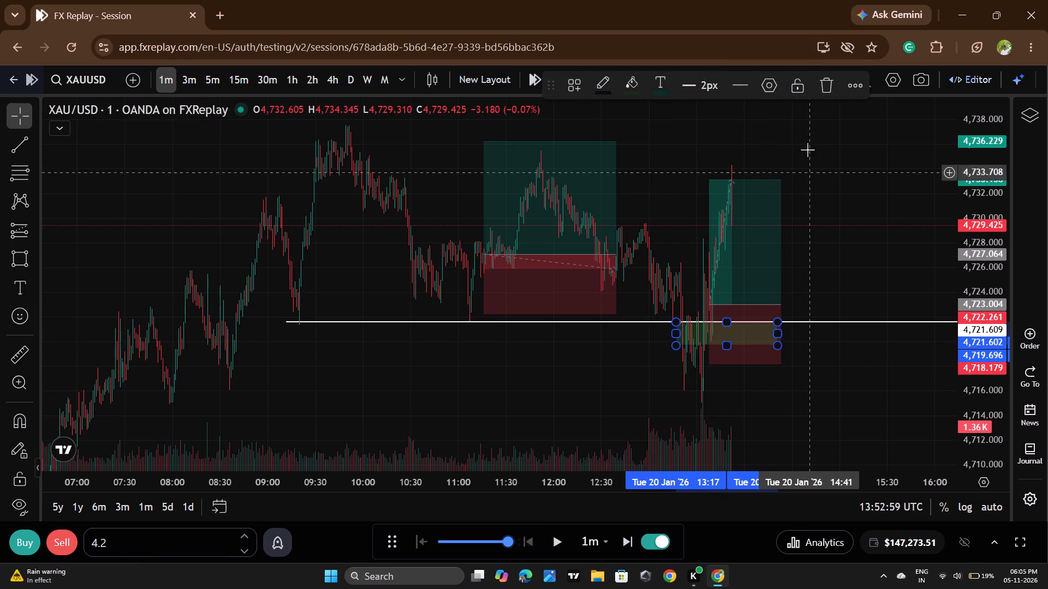
left_click(827, 92)
Delete the white horizontal line at 4,721.609.
left_click_drag(807, 340, 795, 345)
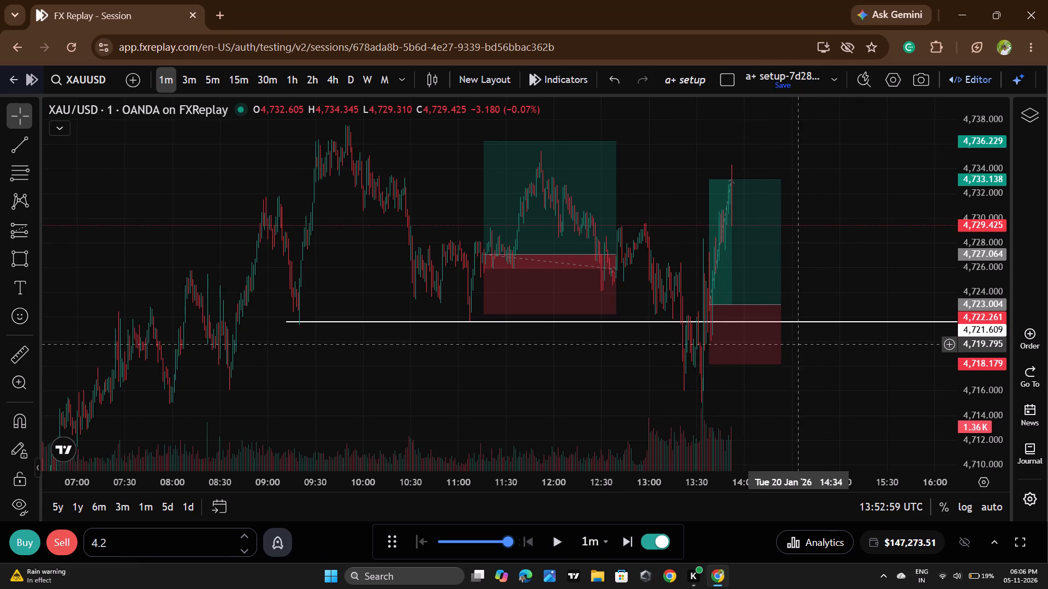
left_click_drag(795, 345, 785, 347)
left_click(835, 321)
left_click(835, 324)
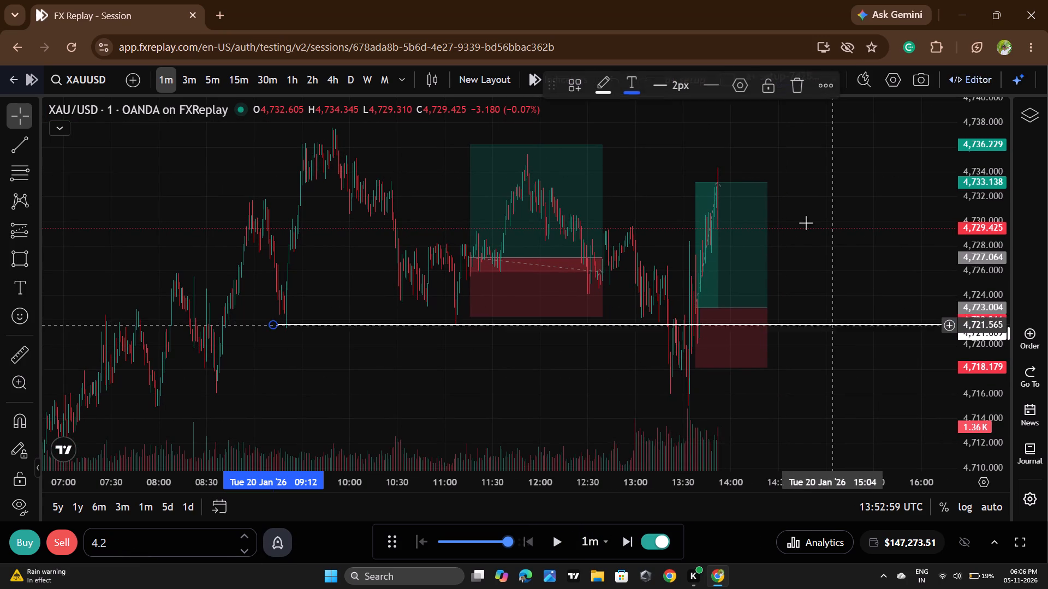
left_click(794, 95)
Play the replay forward and pause it at 14:04:59 UTC.
scroll(992, 271, "down", 1)
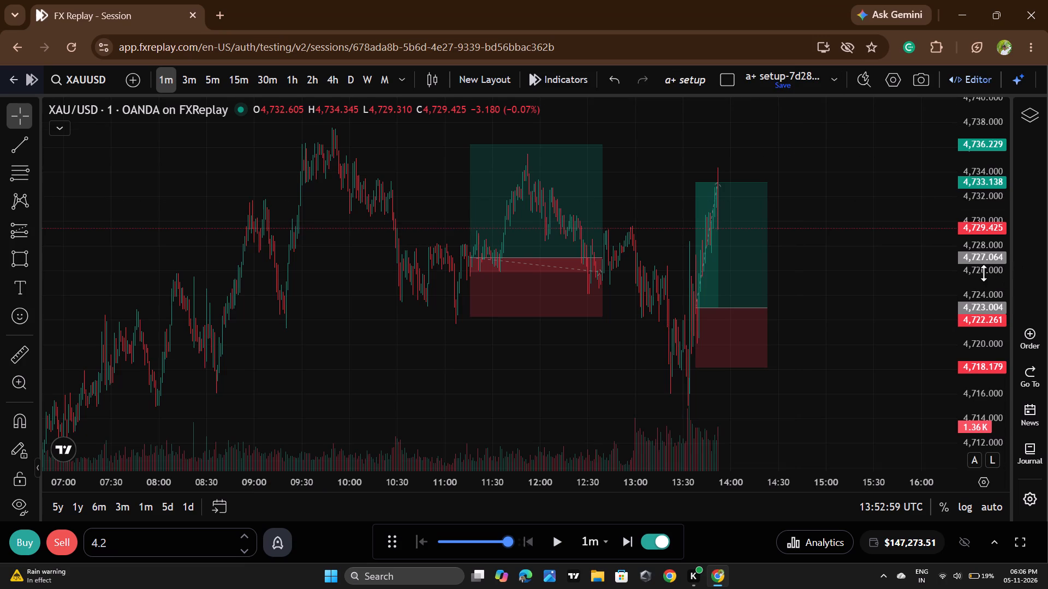
scroll(984, 273, "down", 2)
left_click(546, 549)
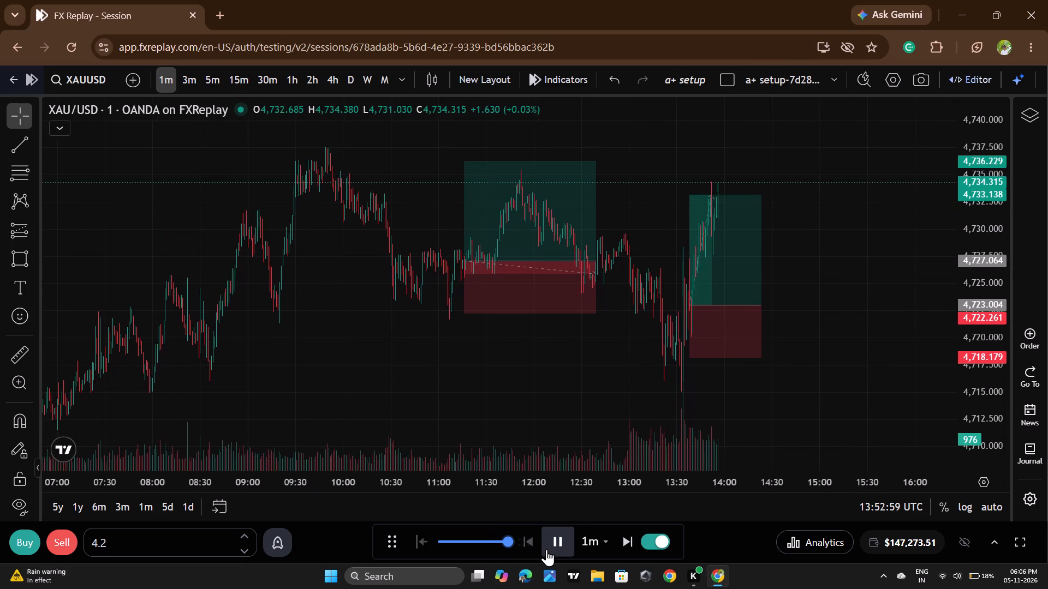
left_click(546, 549)
double_click(546, 549)
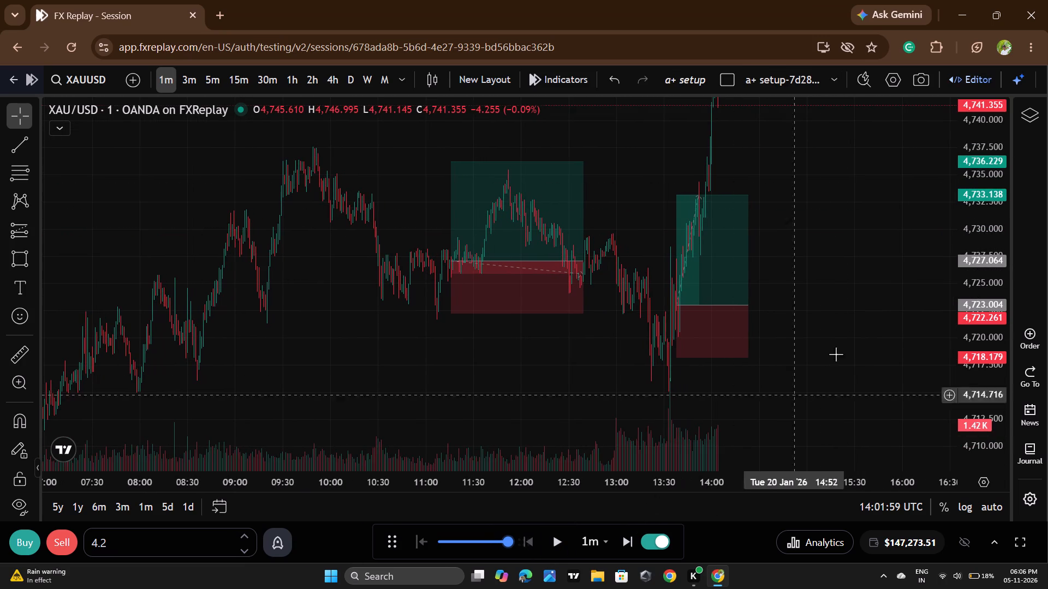
Bring the latest price spike into view and advance the replay to 14:08:59 UTC.
left_click_drag(853, 334, 853, 449)
scroll(686, 313, "down", 4)
scroll(710, 241, "down", 1)
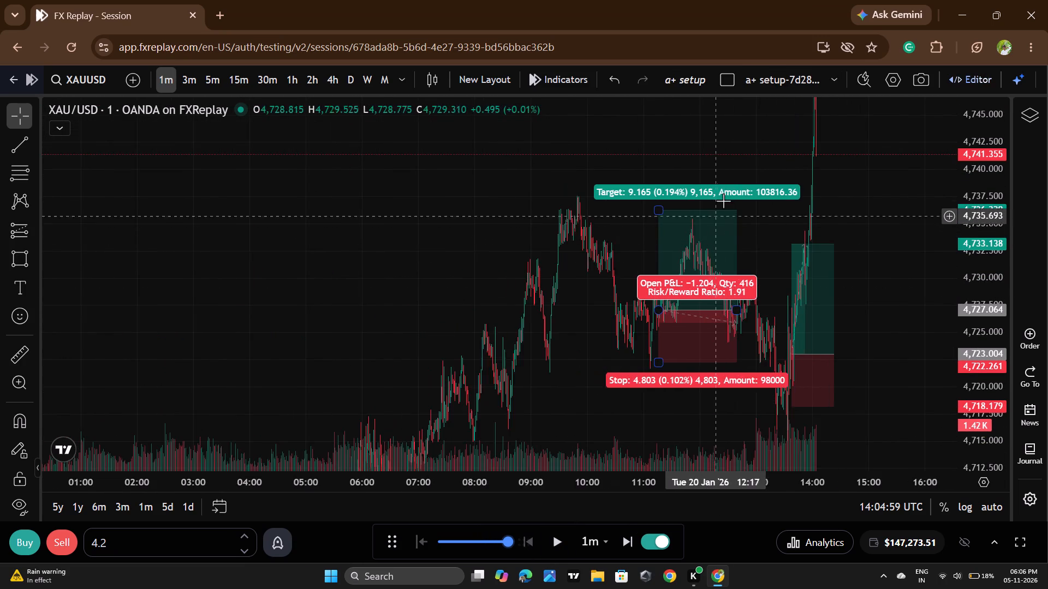
scroll(727, 196, "down", 2)
scroll(727, 195, "up", 5)
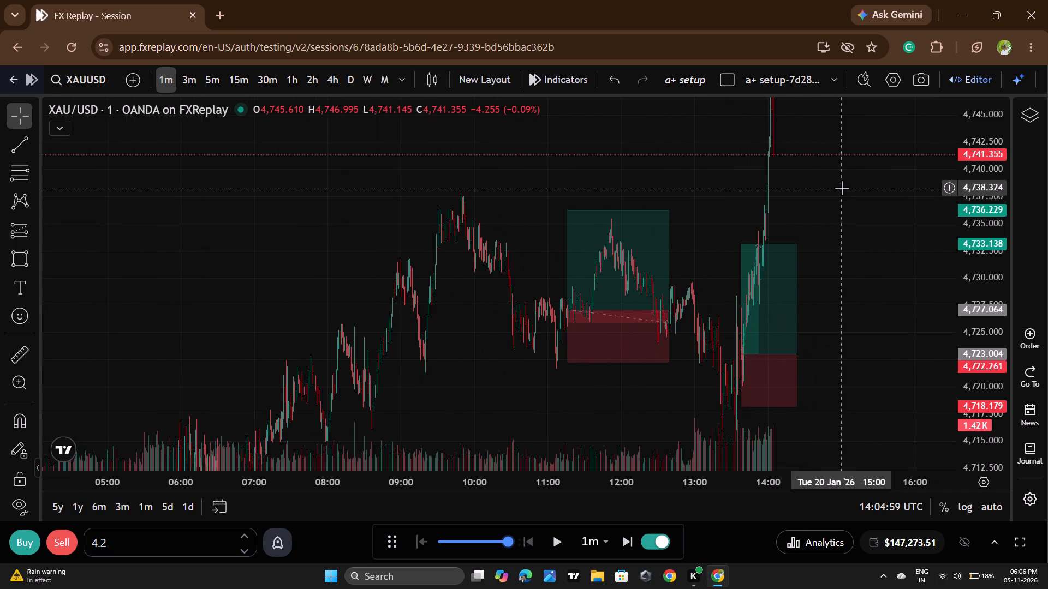
left_click_drag(868, 197, 863, 281)
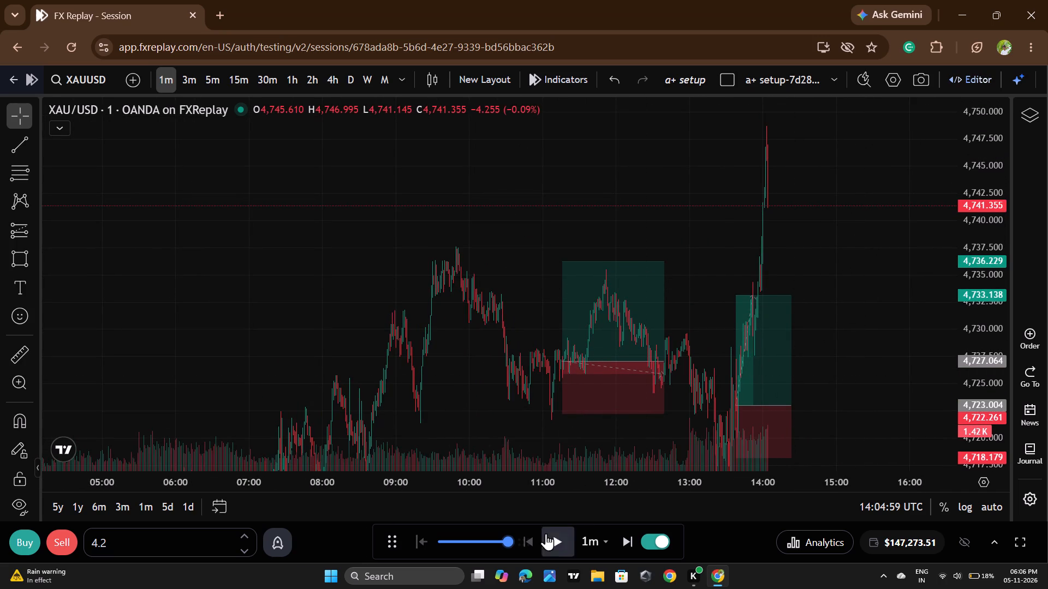
left_click(555, 545)
left_click(555, 545)
scroll(708, 341, "up", 6)
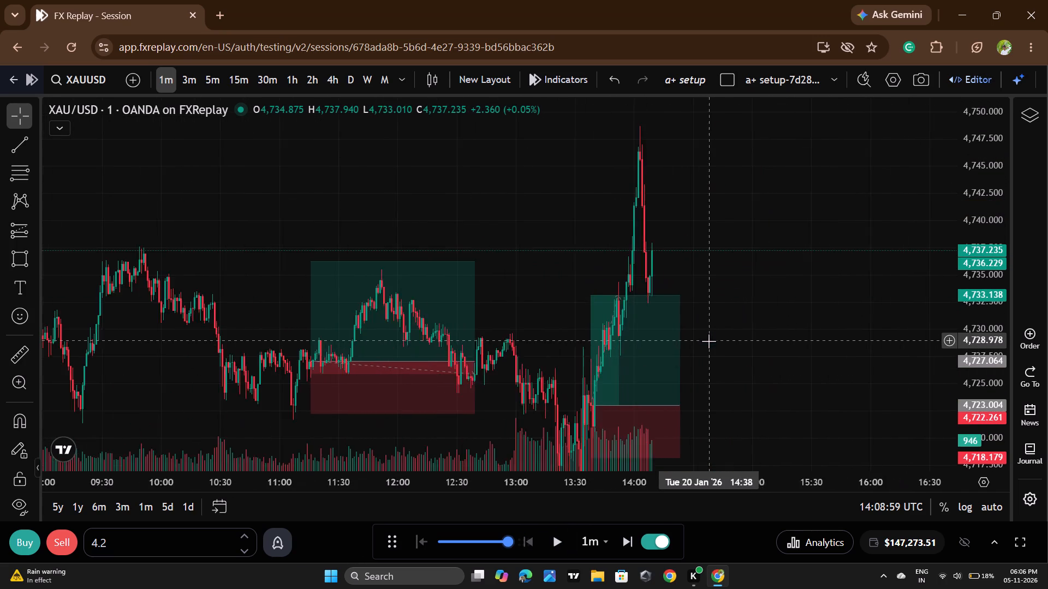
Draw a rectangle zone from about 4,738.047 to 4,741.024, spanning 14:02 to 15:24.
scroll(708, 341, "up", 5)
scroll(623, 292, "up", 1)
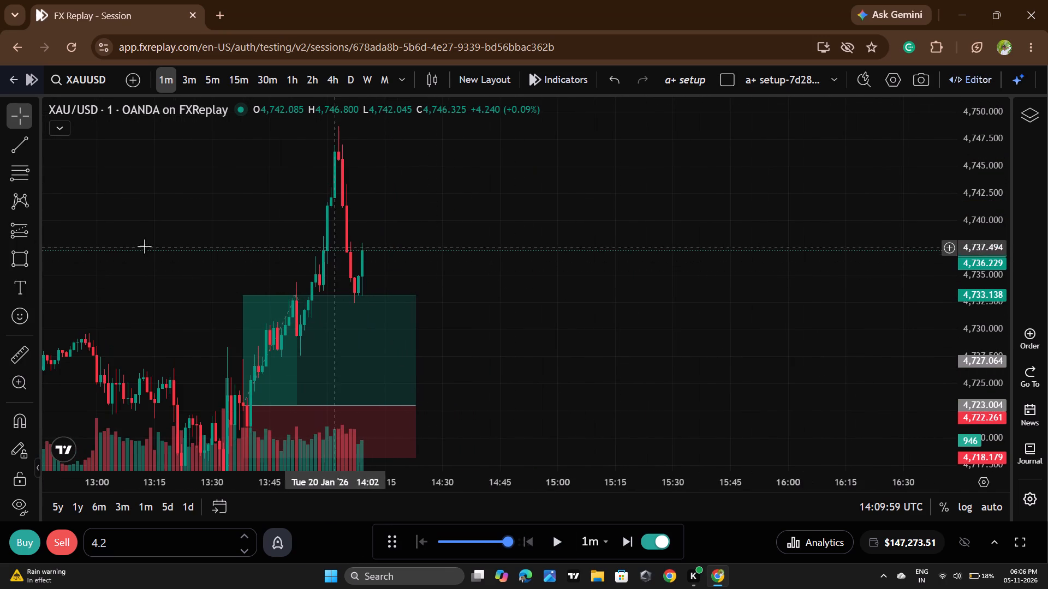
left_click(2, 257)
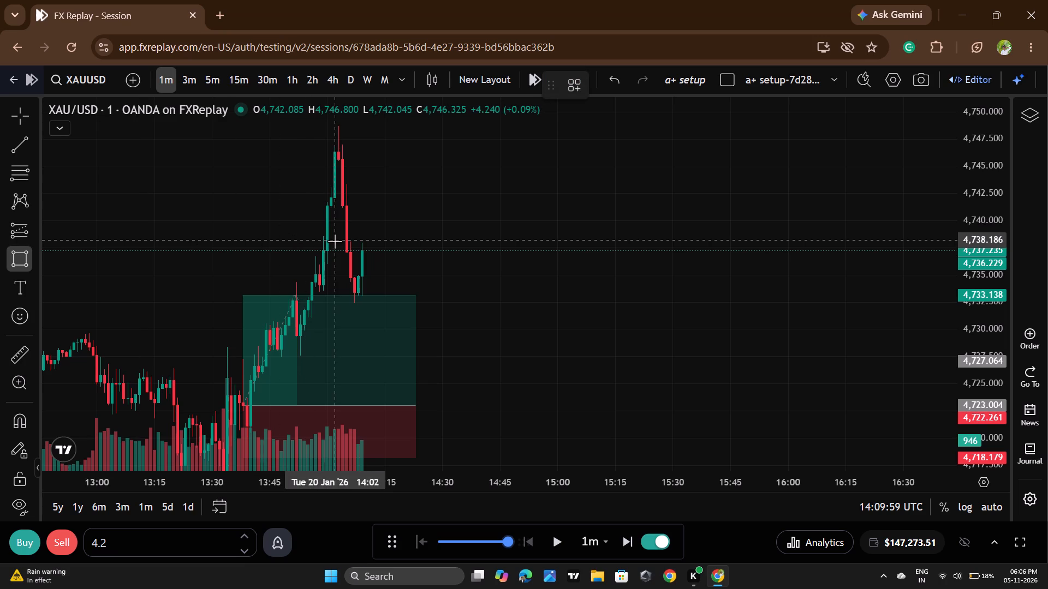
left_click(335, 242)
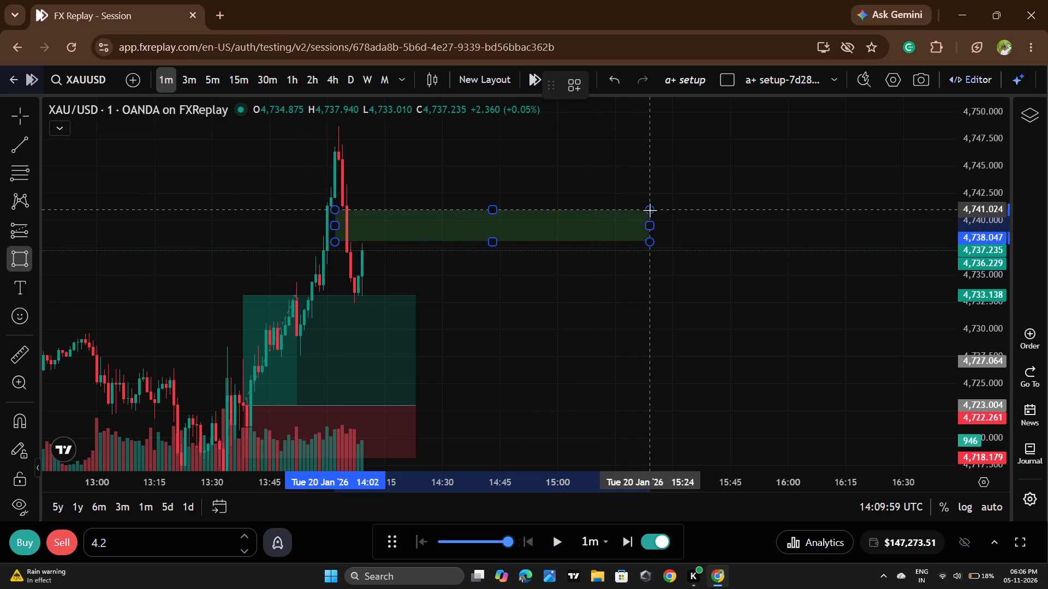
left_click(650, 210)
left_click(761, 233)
Play the replay forward in short bursts and pause it at 14:32:59 UTC.
scroll(586, 328, "down", 5)
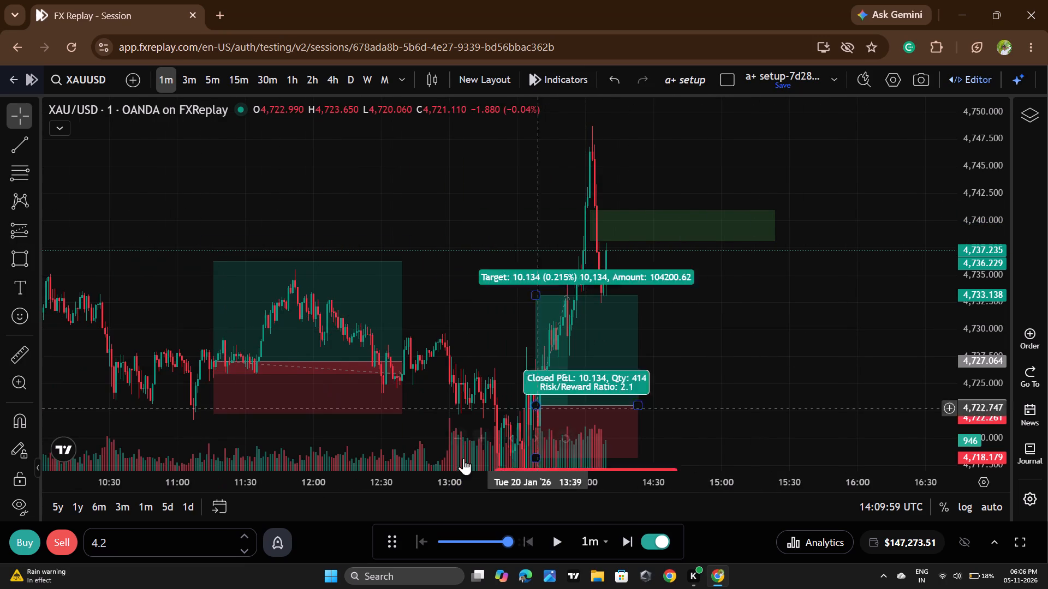
double_click(559, 539)
double_click(559, 539)
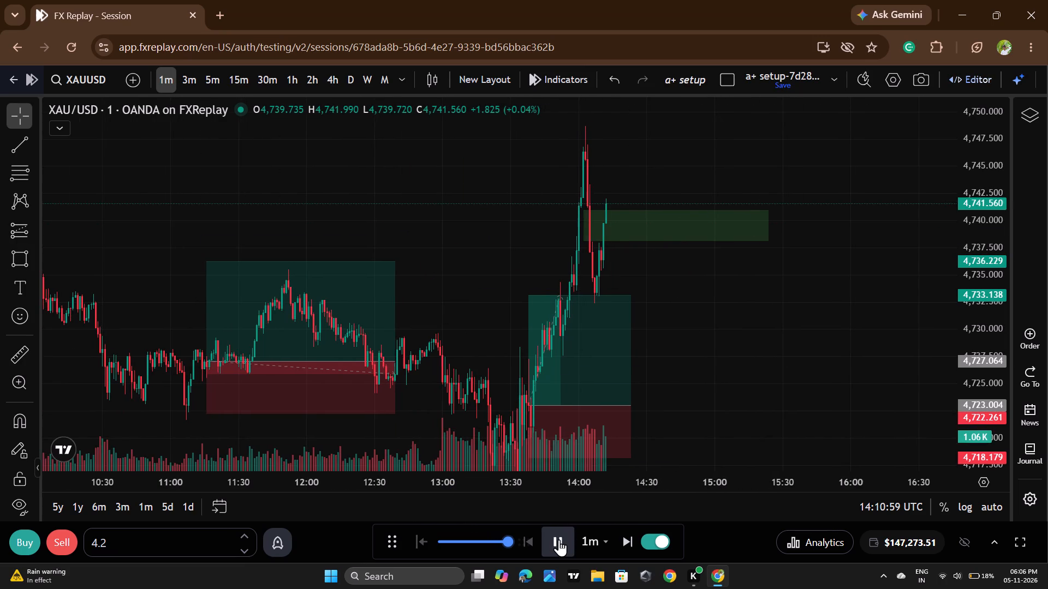
double_click(559, 539)
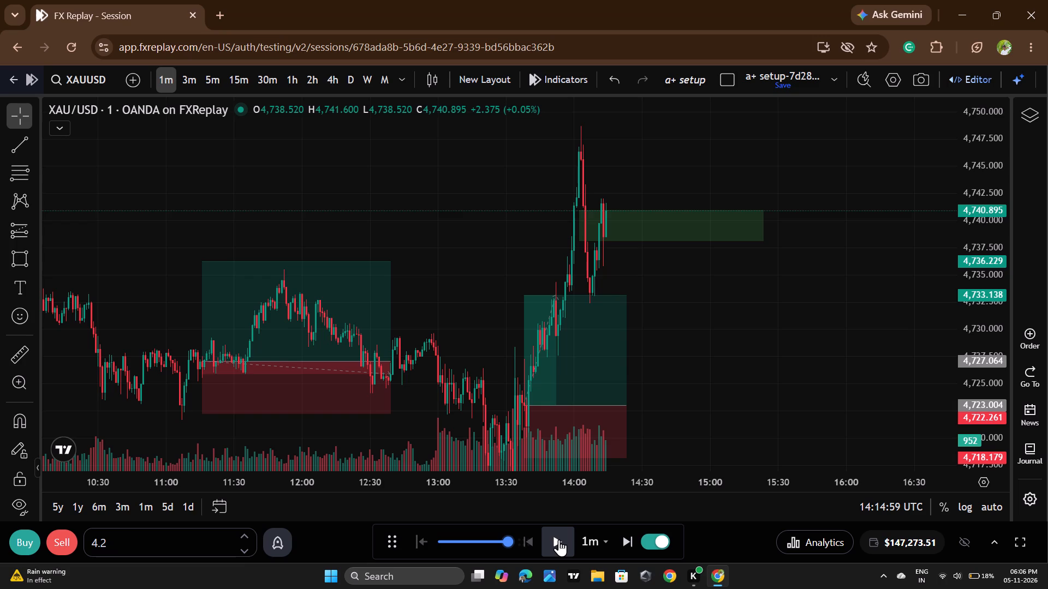
left_click(559, 539)
left_click(559, 539)
triple_click(559, 539)
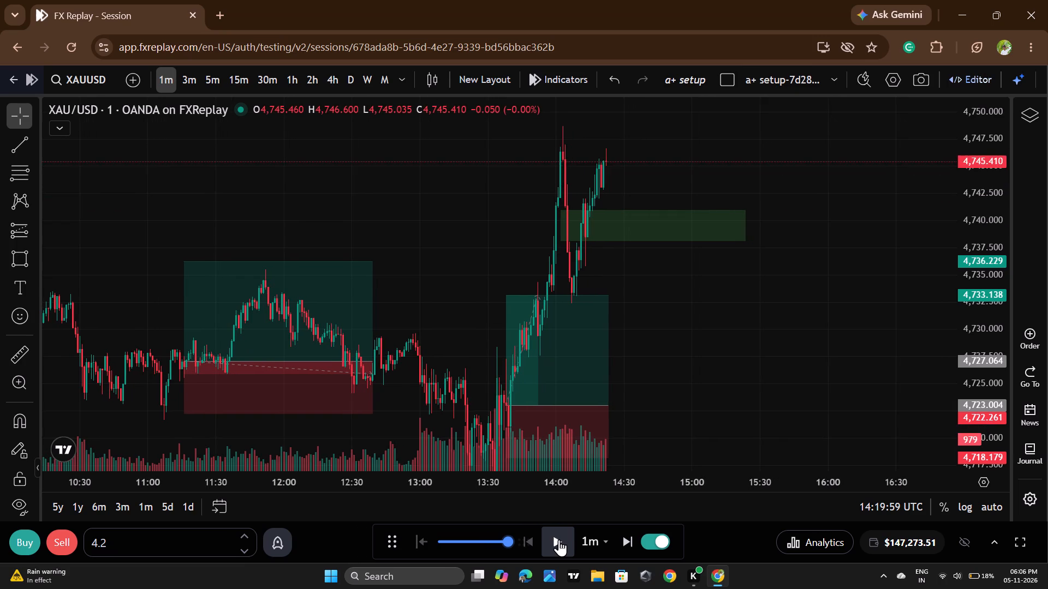
left_click(559, 539)
left_click(558, 539)
left_click(558, 539)
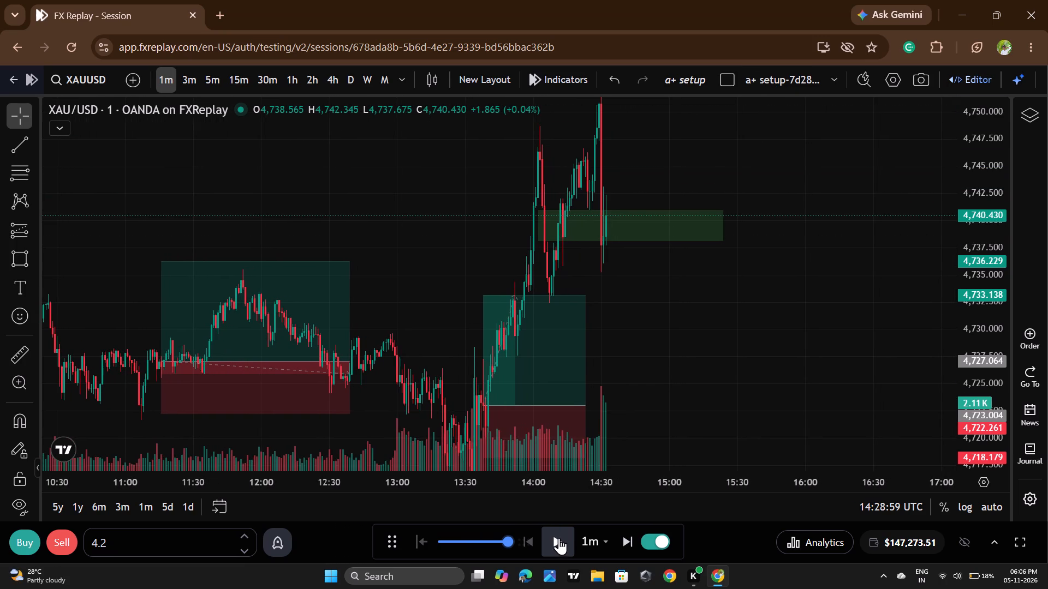
Lower the replay speed to 4x per sec and advance the replay to 14:33:59 UTC.
scroll(664, 356, "up", 3)
left_click_drag(642, 344, 656, 405)
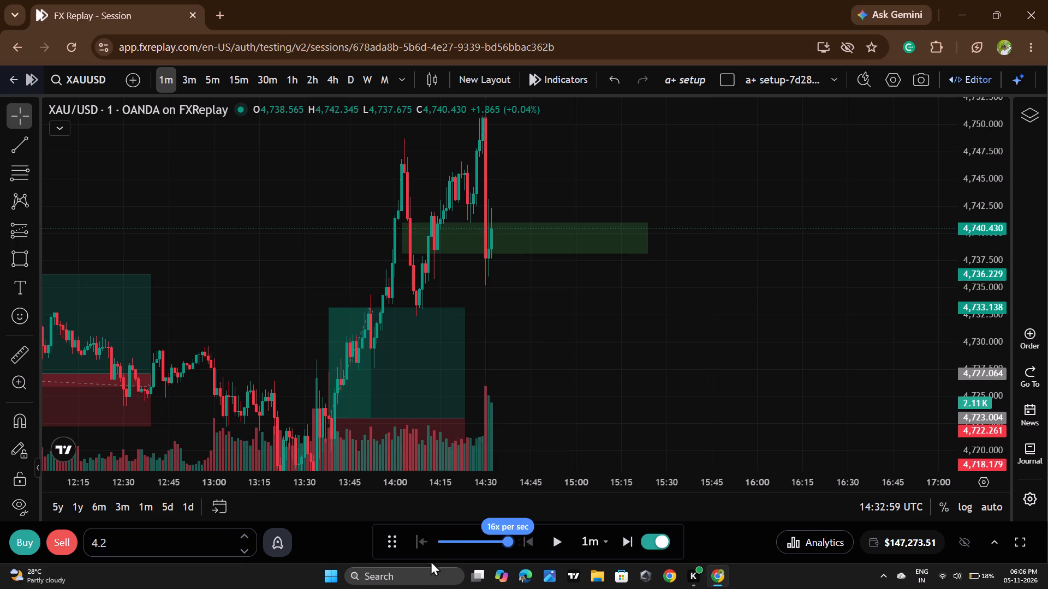
left_click(454, 539)
left_click(567, 545)
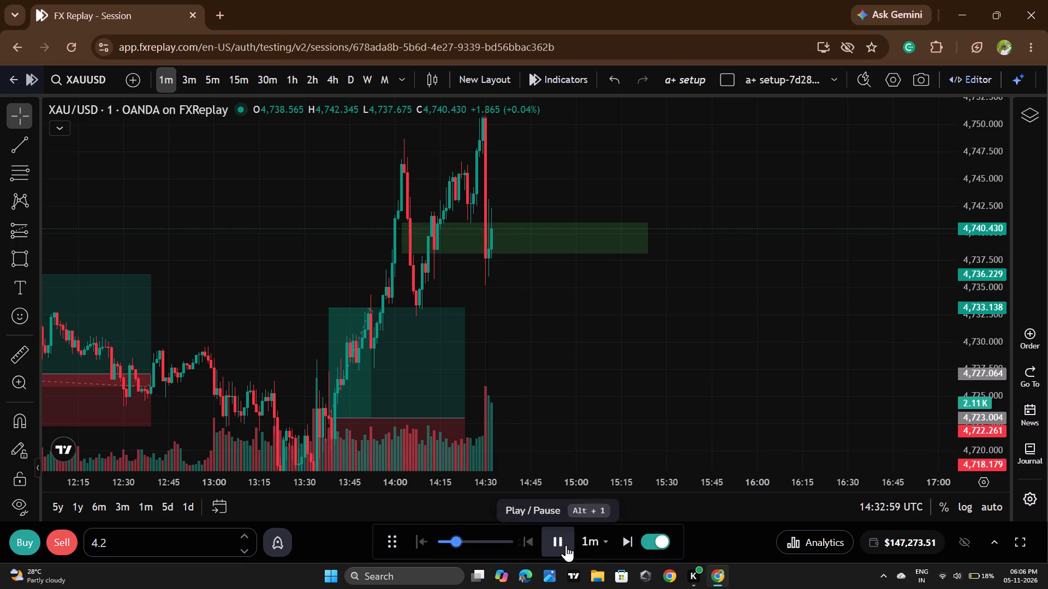
left_click(565, 544)
Open a market sell on XAUUSD with size 4.2.
left_click(70, 544)
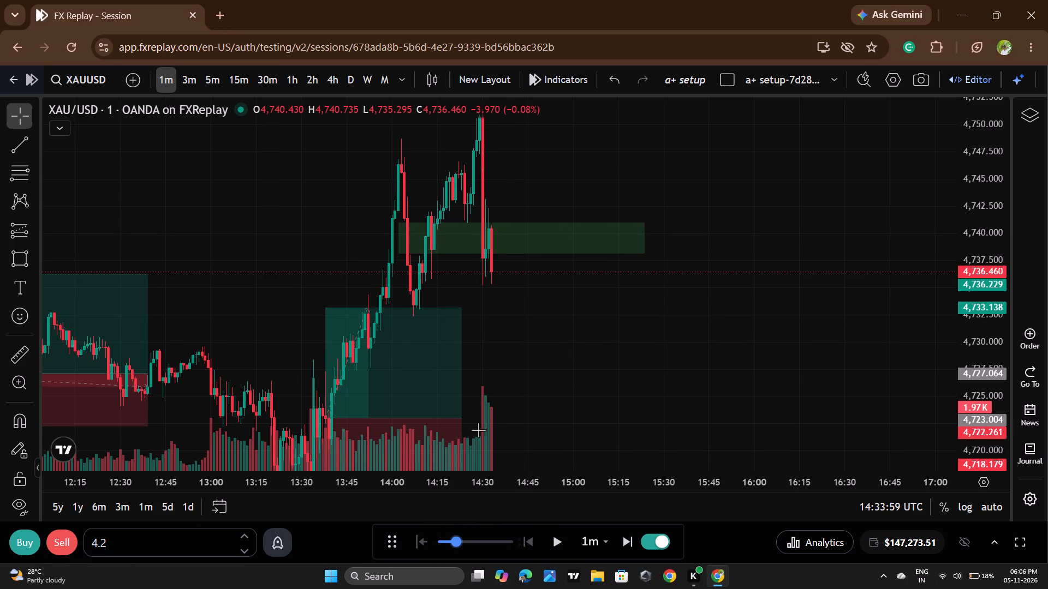
Set the sell trade's stop loss at about 4,741.578 and its take profit at about 4,726.555.
left_click_drag(717, 380, 733, 452)
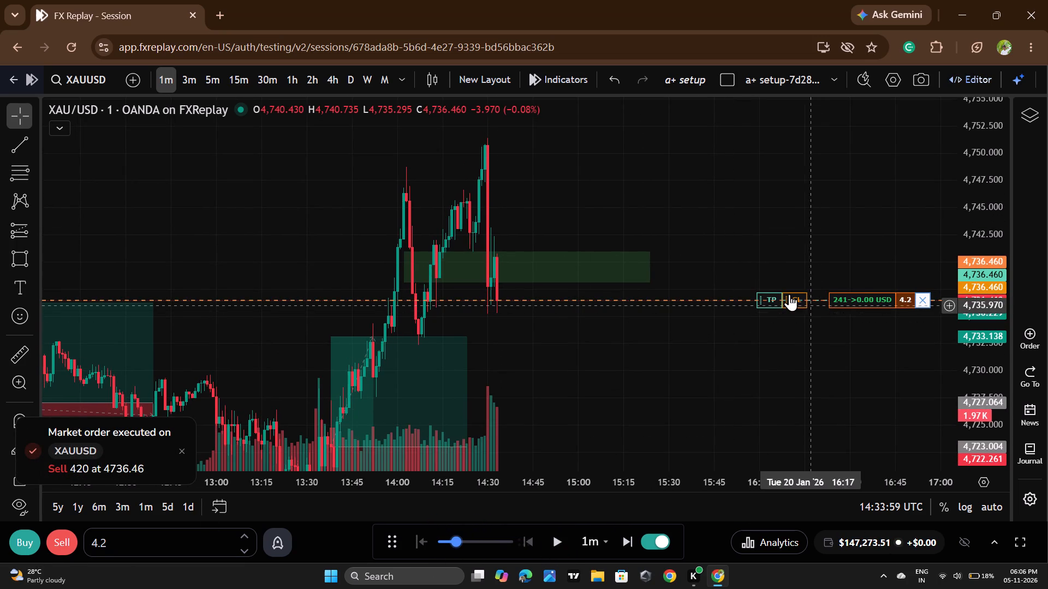
left_click_drag(794, 301, 799, 246)
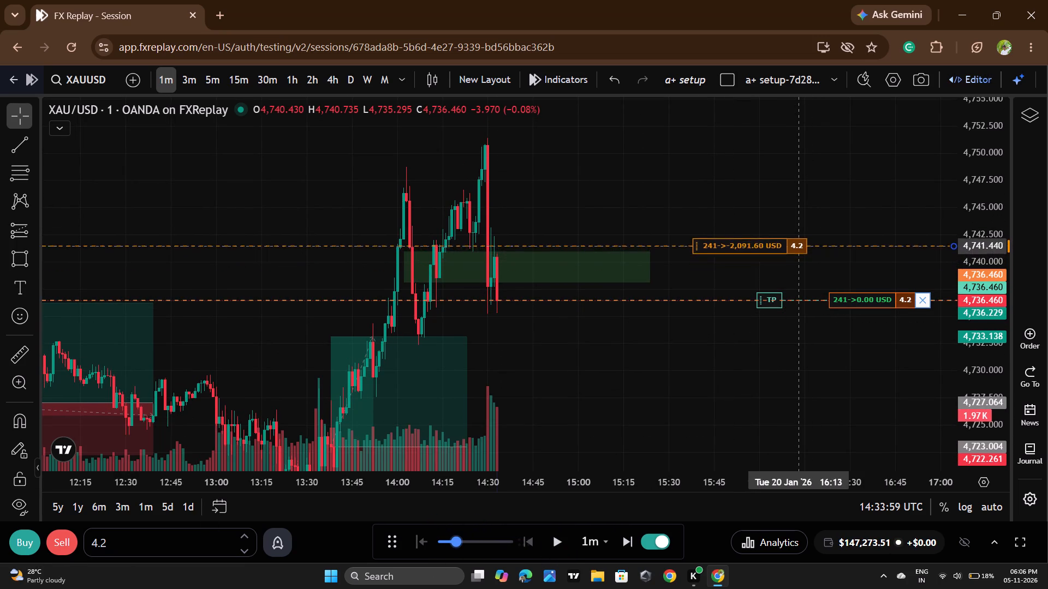
left_click_drag(799, 246, 799, 245)
left_click_drag(802, 304, 816, 390)
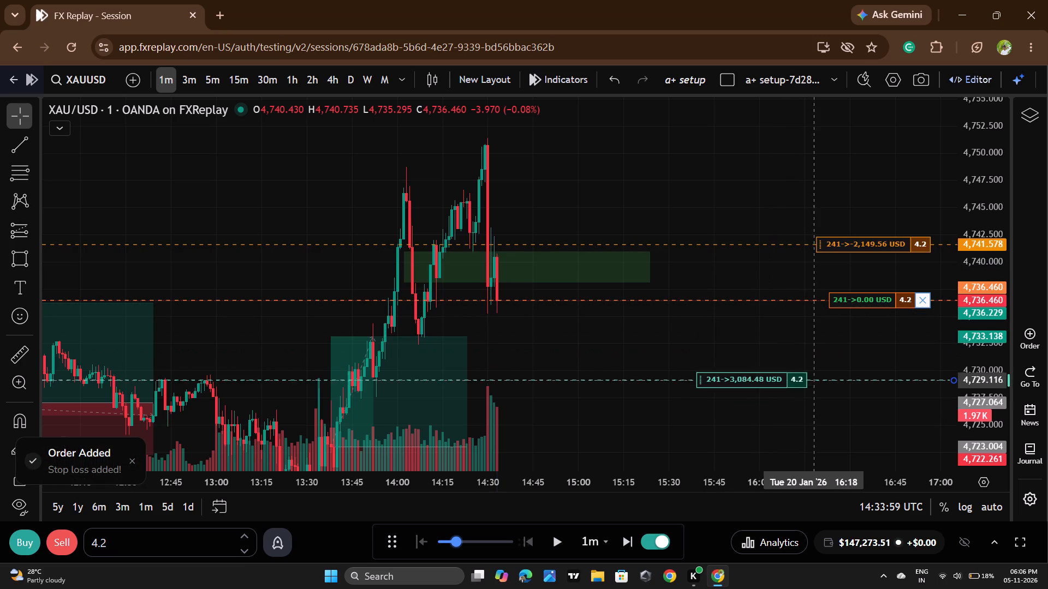
left_click_drag(816, 390, 817, 419)
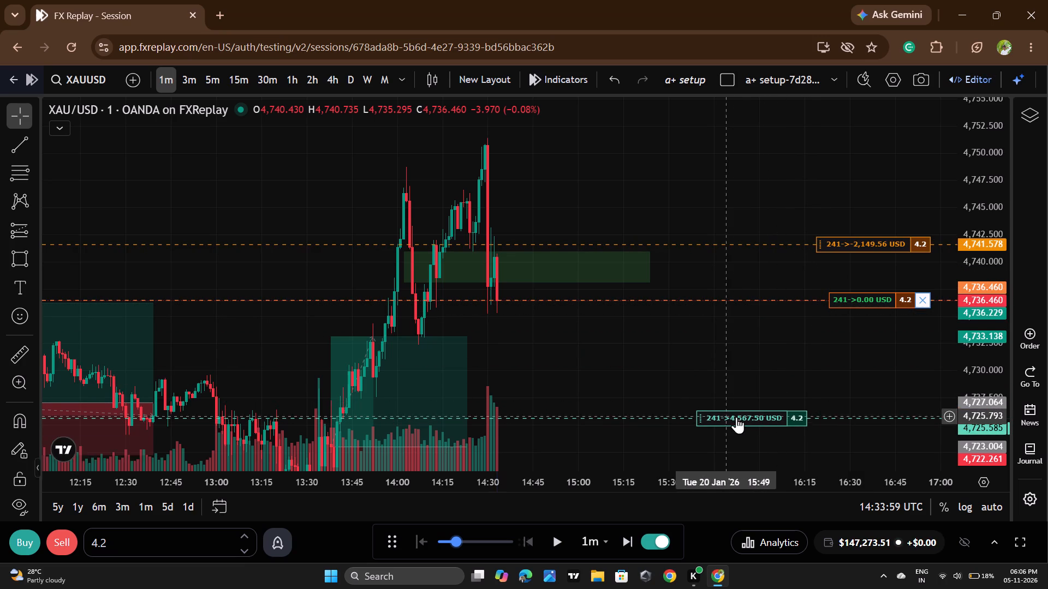
left_click_drag(850, 415, 849, 408)
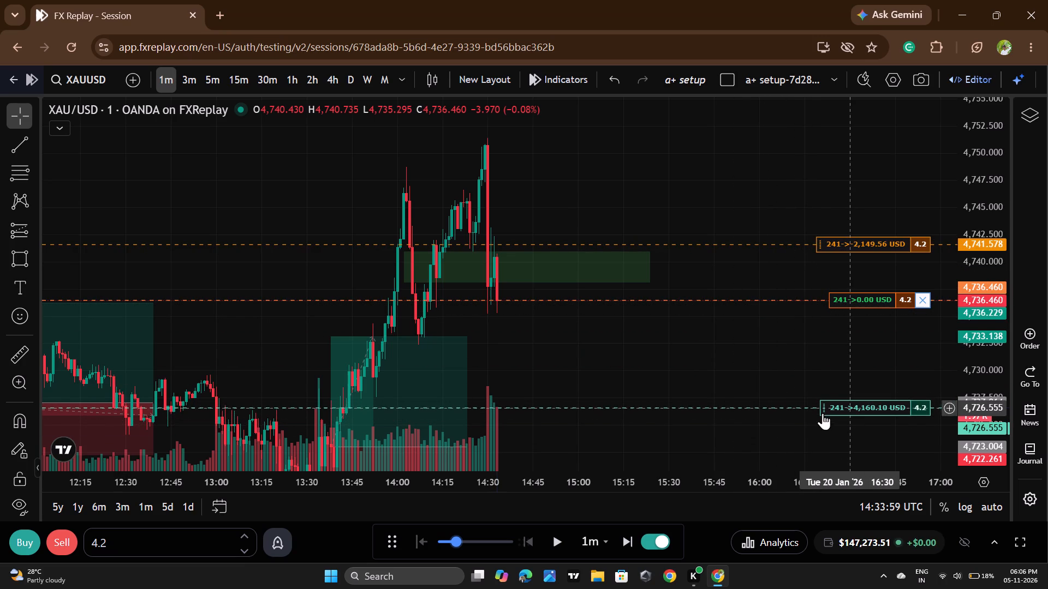
Draw a Short Position at the 14:33 candle with entry about 4,736.663, stop about 4,741.648 and target about 4,726.693.
left_click(39, 232)
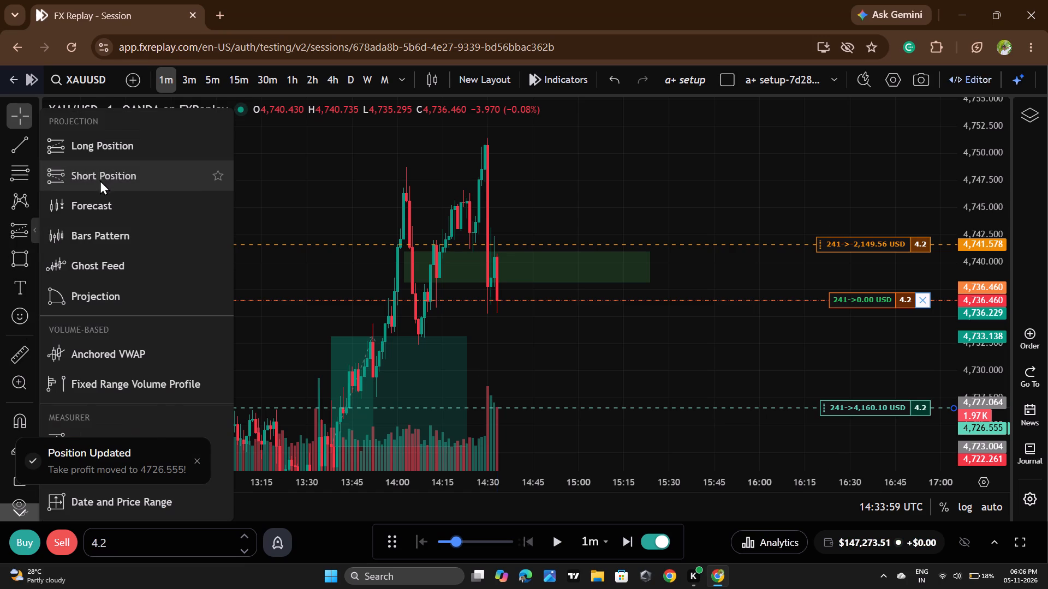
left_click(100, 180)
left_click(497, 298)
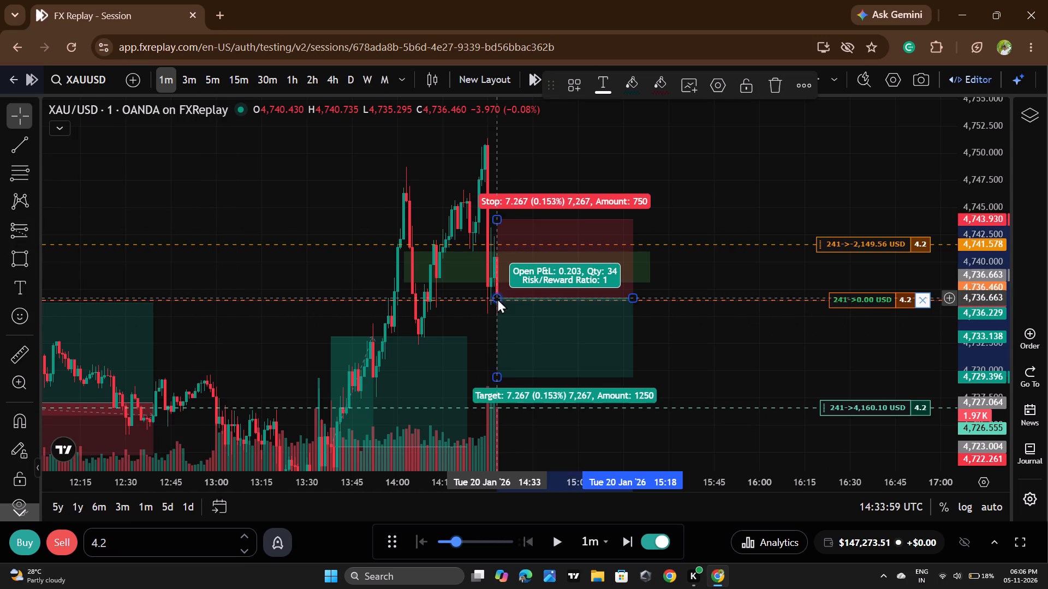
left_click_drag(501, 219, 501, 244)
left_click_drag(499, 374, 499, 407)
left_click(668, 329)
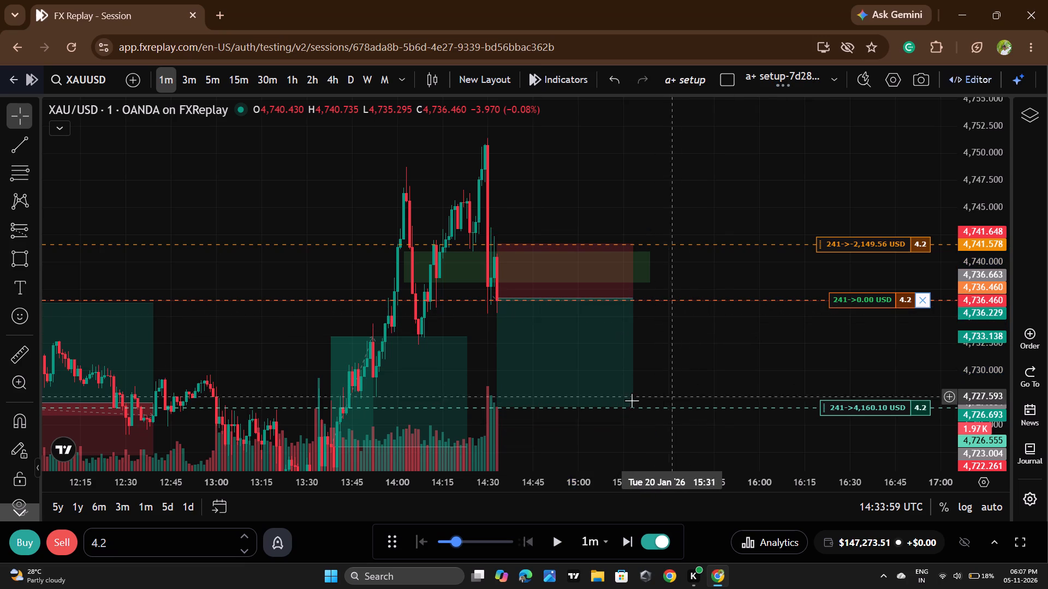
Advance the replay in short bursts to 14:37:59 UTC with the sell trade open.
double_click(549, 536)
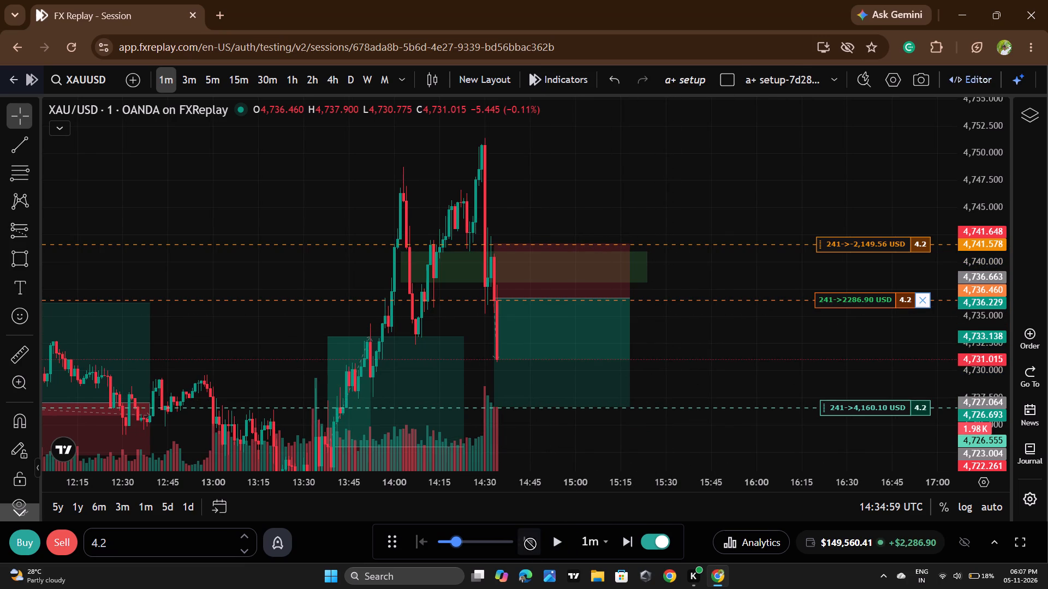
double_click(561, 539)
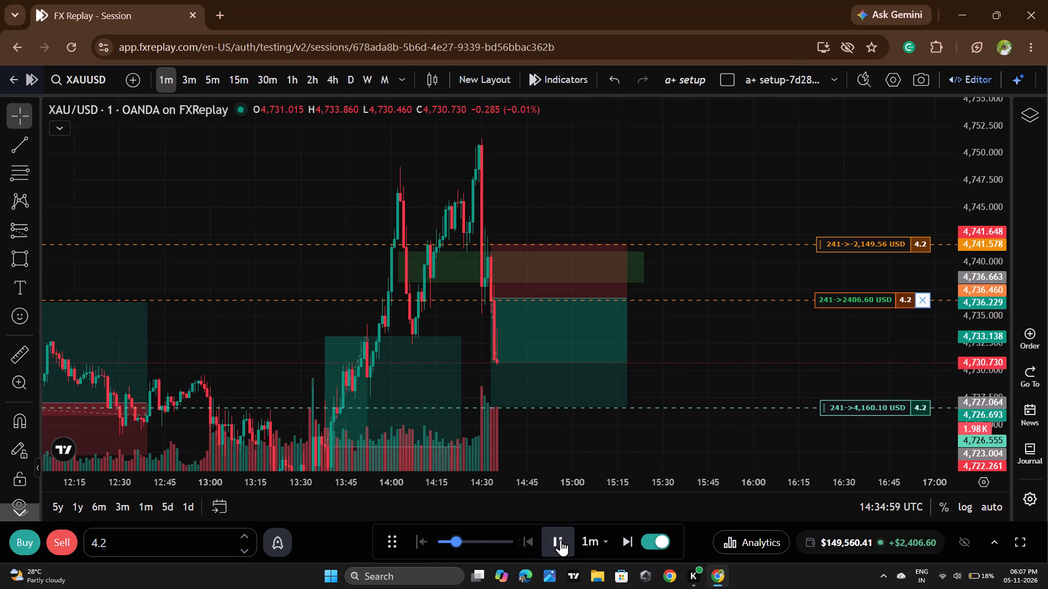
double_click(561, 539)
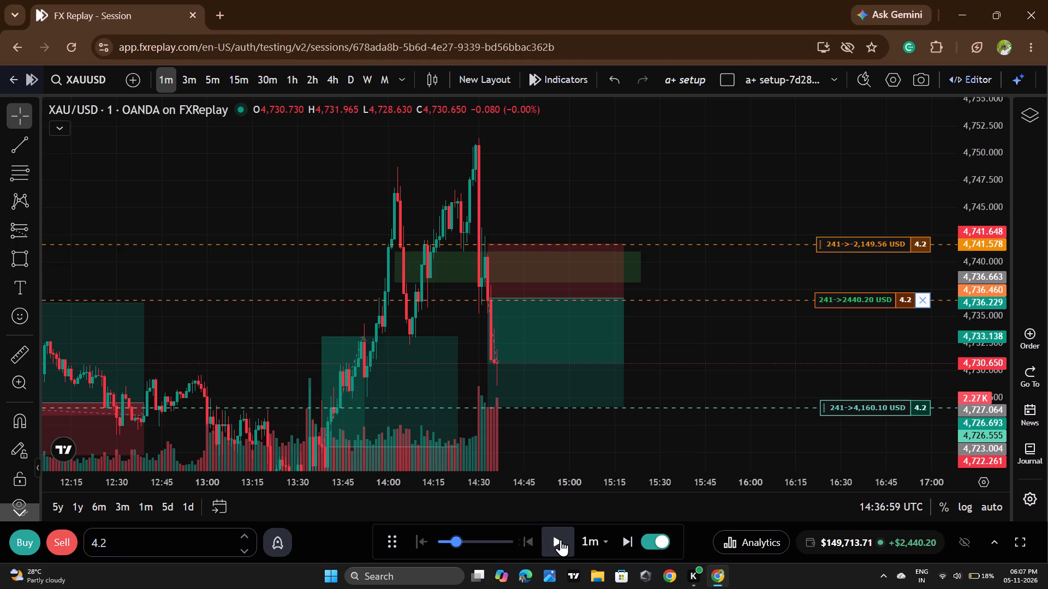
double_click(561, 539)
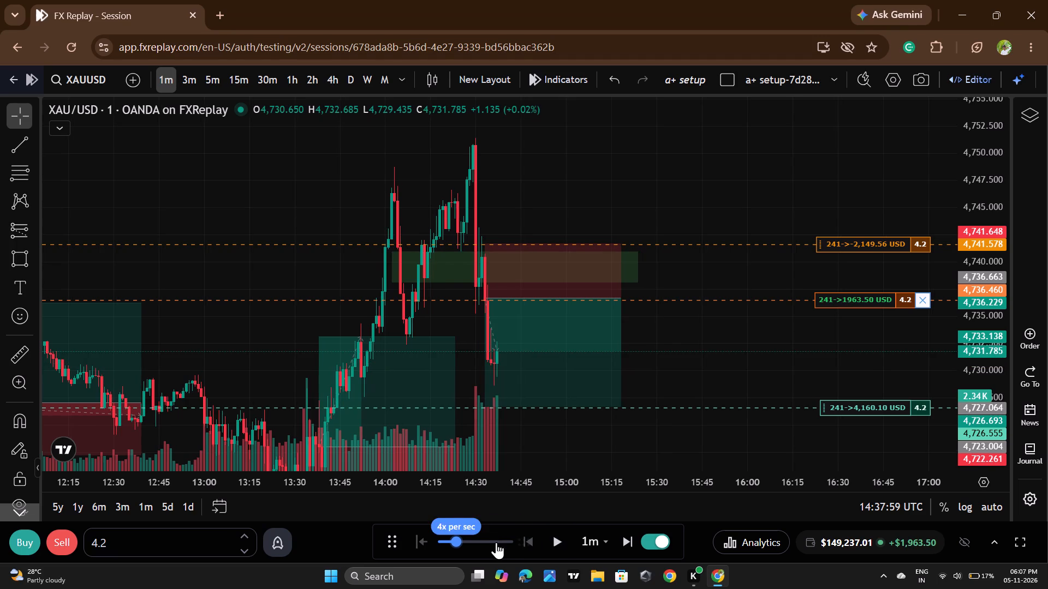
Raise the replay speed to 16x per sec and play forward, pausing at 15:08:59 UTC.
left_click_drag(496, 542, 509, 544)
left_click(592, 542)
double_click(565, 543)
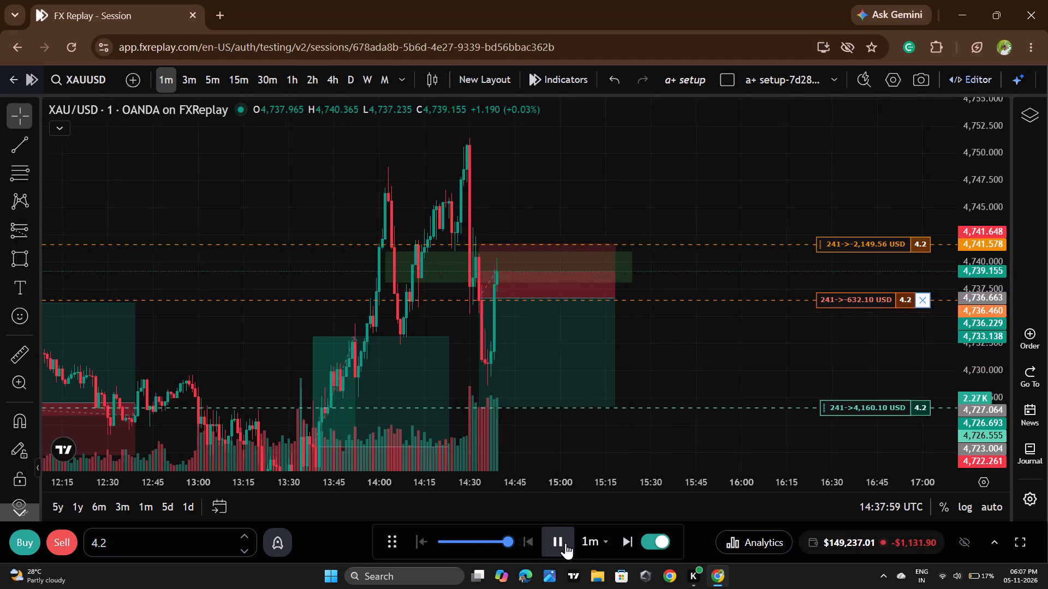
triple_click(565, 543)
left_click(565, 543)
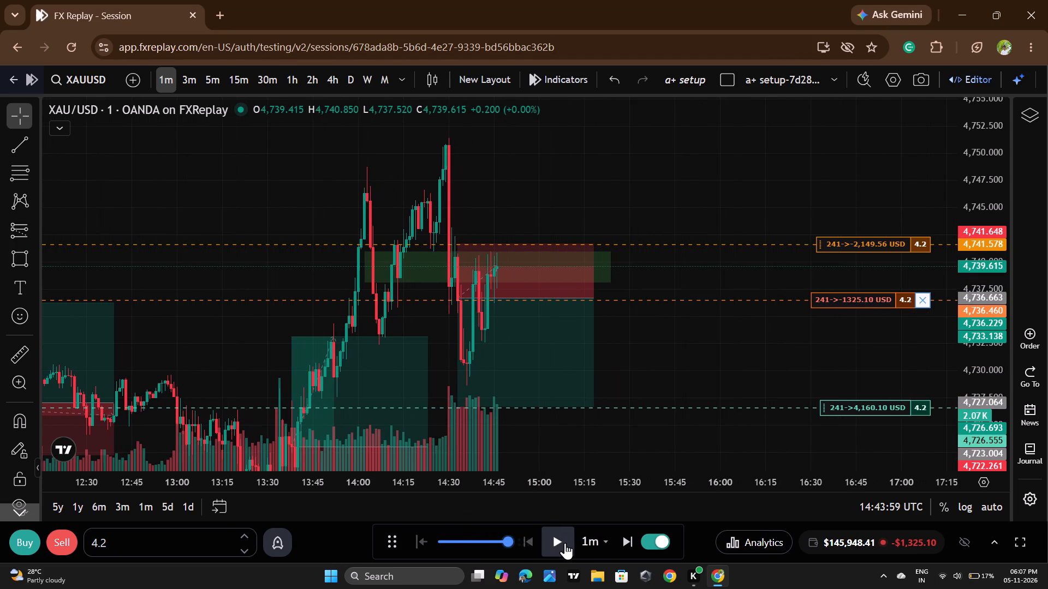
double_click(565, 543)
left_click(565, 543)
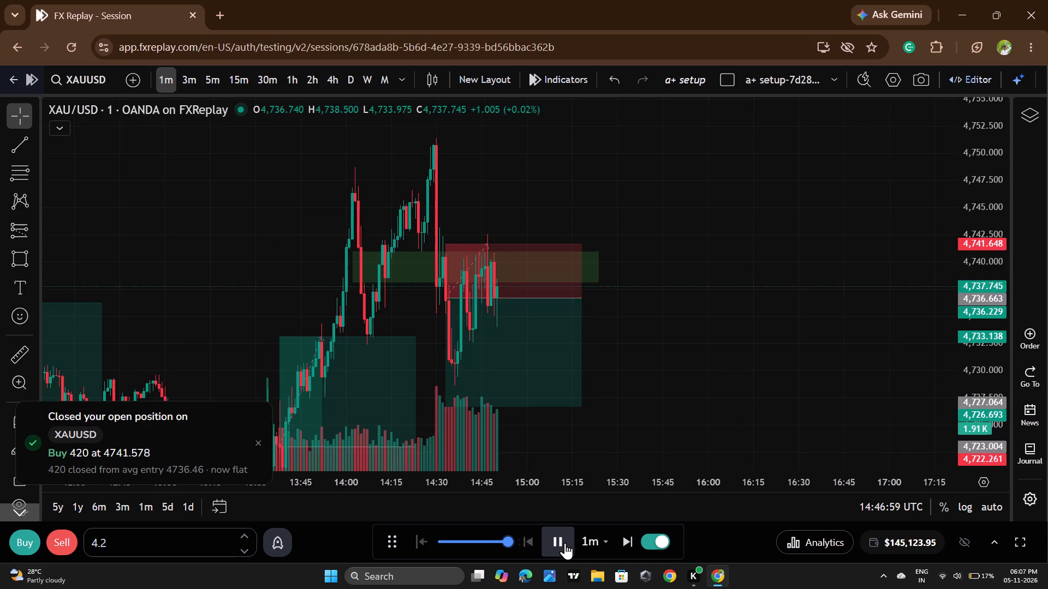
double_click(565, 543)
triple_click(565, 543)
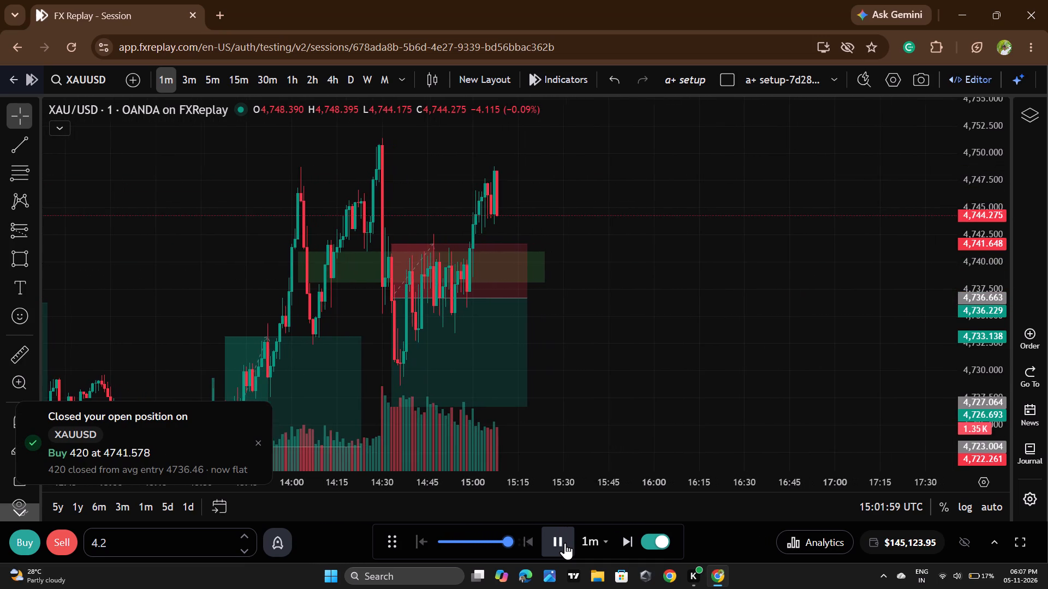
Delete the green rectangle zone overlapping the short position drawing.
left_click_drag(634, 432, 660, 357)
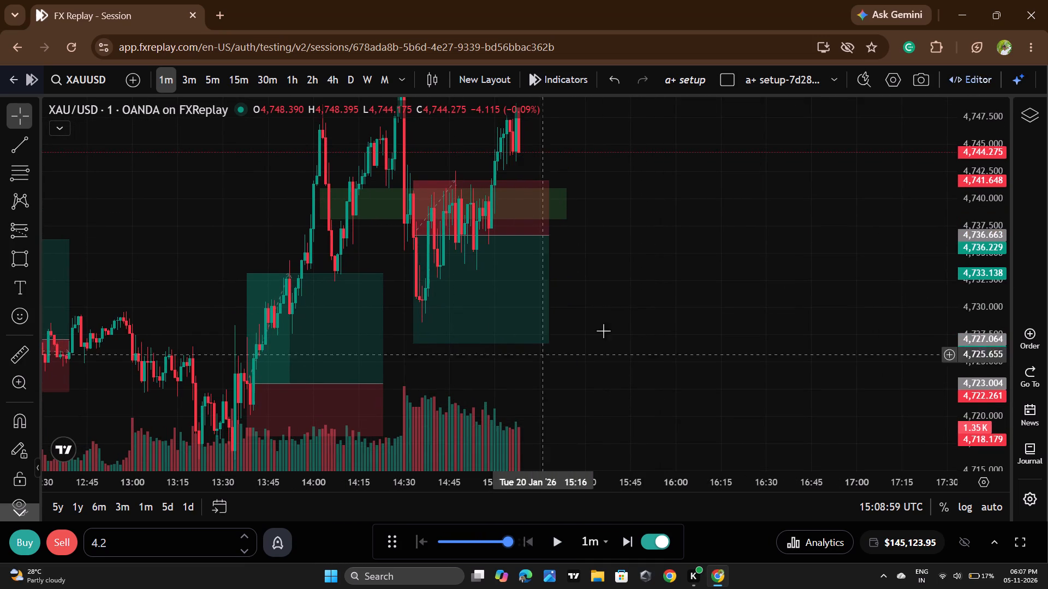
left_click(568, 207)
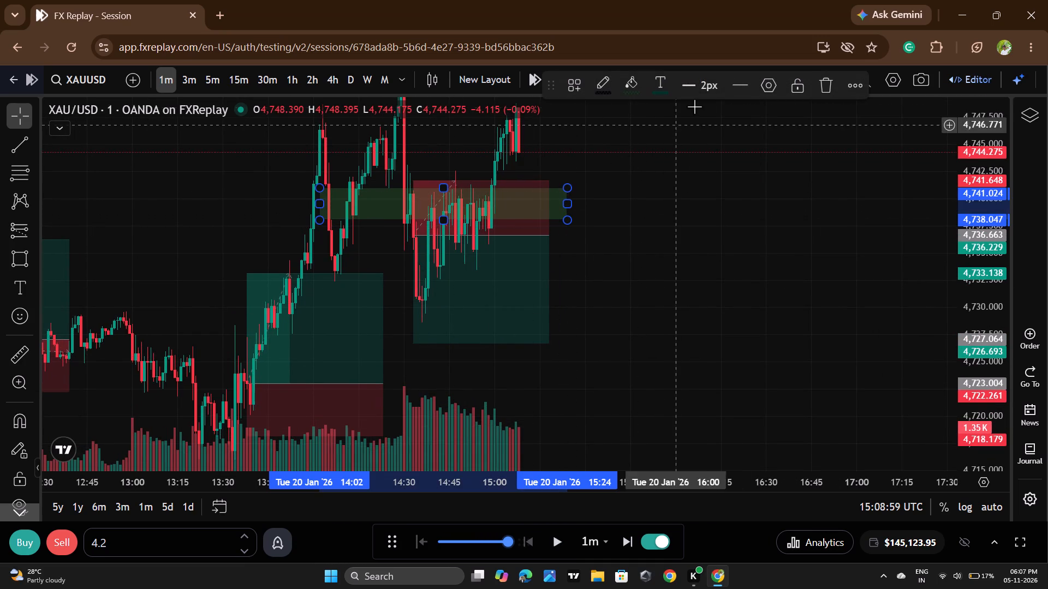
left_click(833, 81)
Show a wider span of price history and play the replay forward to 15:30:59 UTC.
left_click_drag(770, 335, 759, 441)
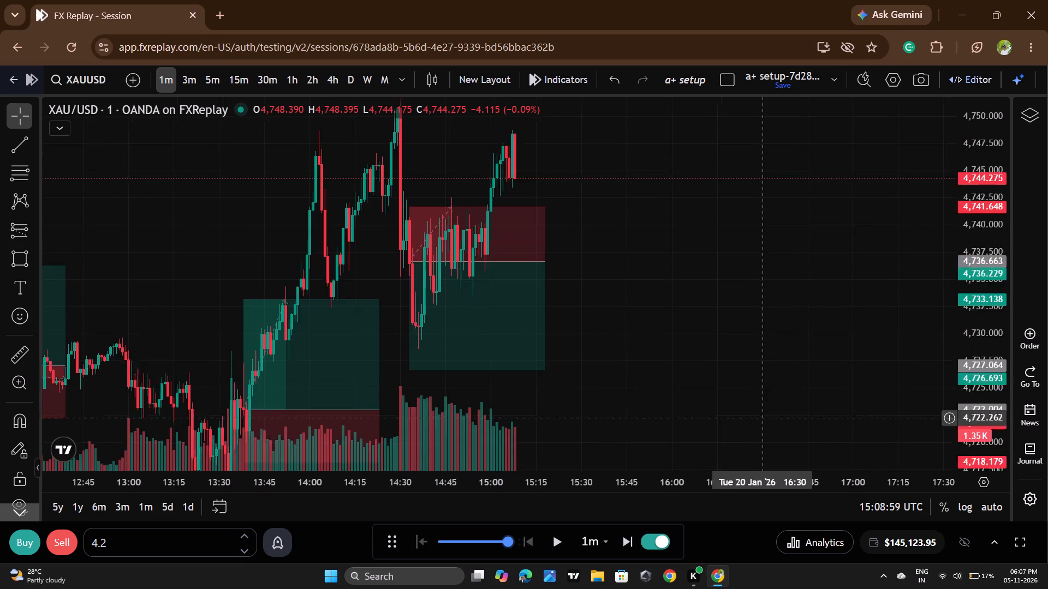
left_click_drag(759, 441, 758, 448)
scroll(650, 346, "down", 2)
scroll(989, 225, "down", 6)
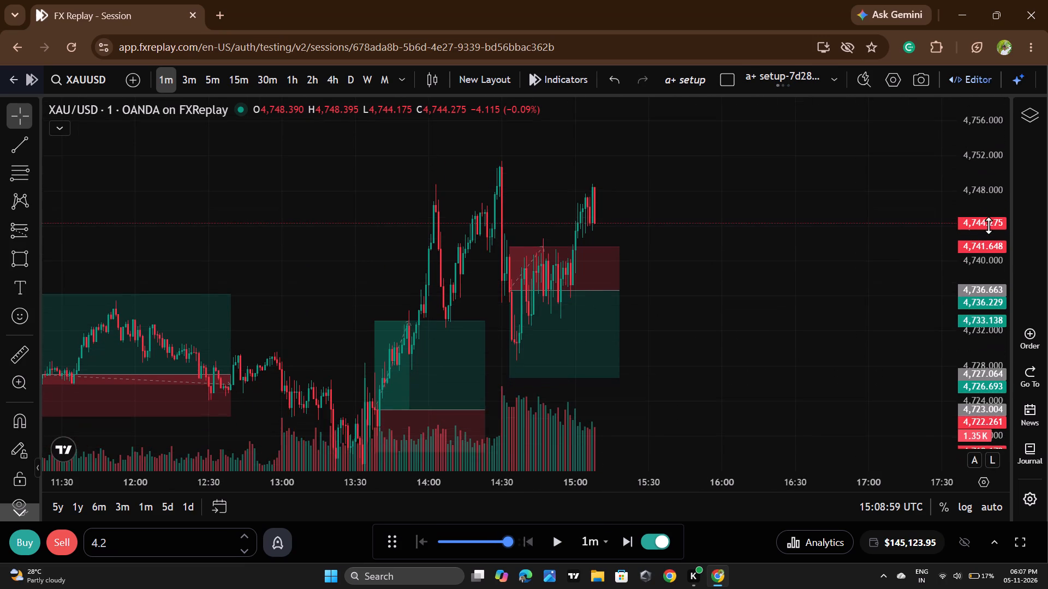
scroll(989, 225, "down", 5)
scroll(804, 258, "down", 5)
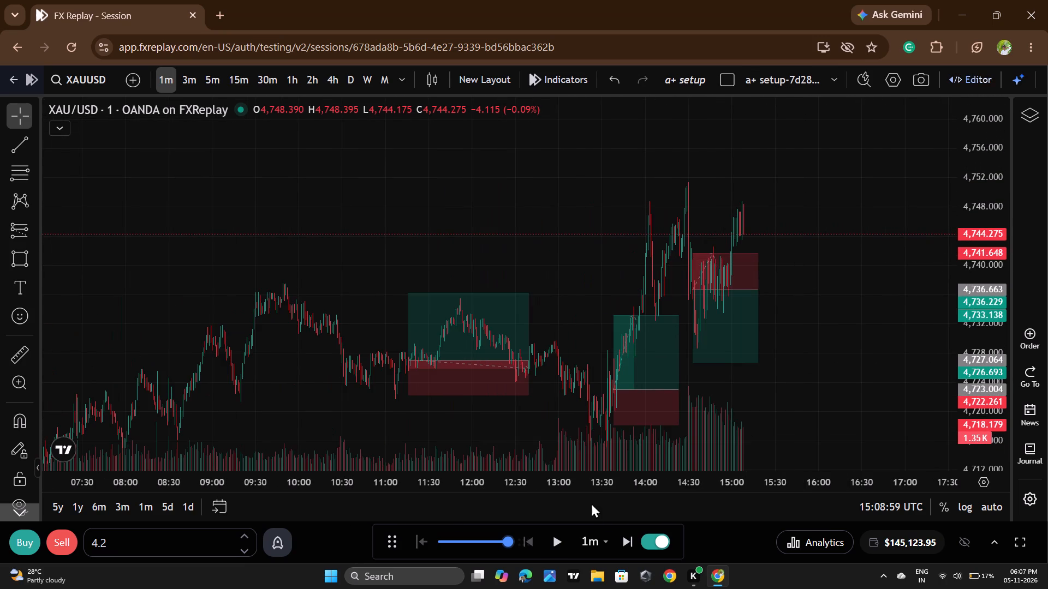
left_click(543, 542)
double_click(543, 542)
double_click(543, 542)
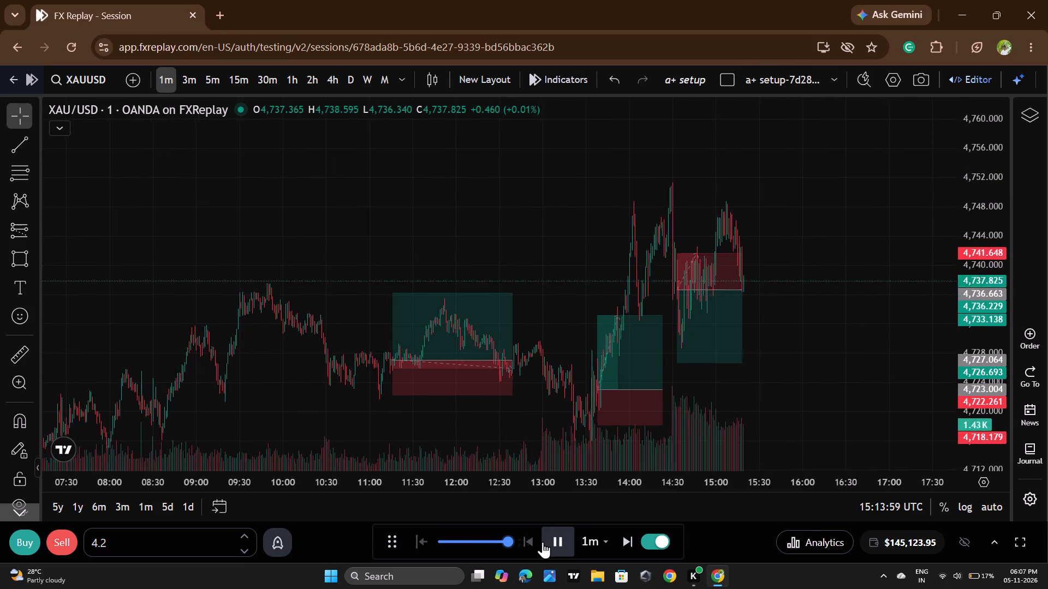
left_click(543, 542)
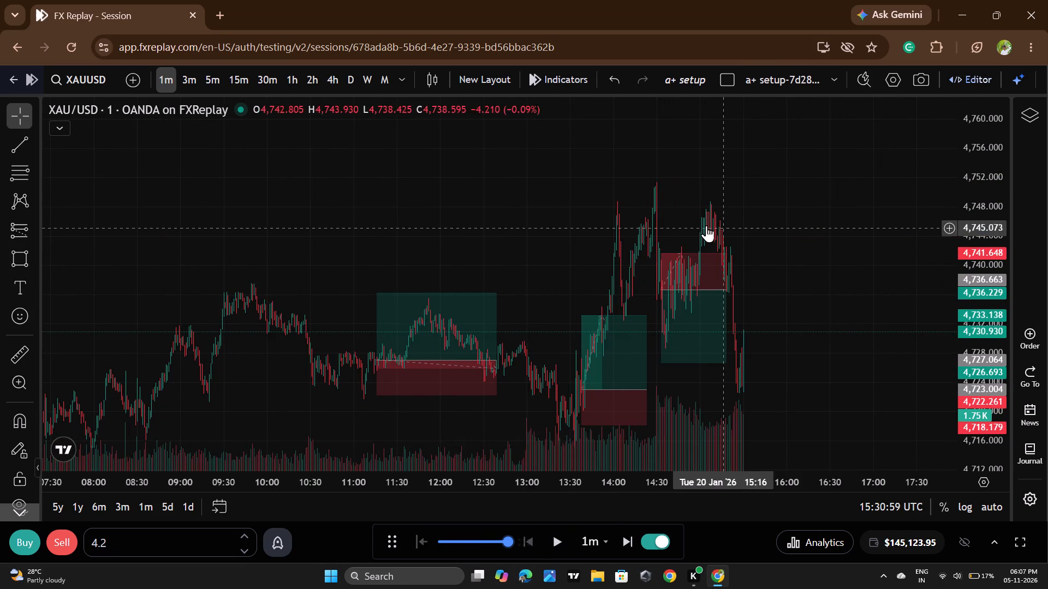
Play the replay forward briefly and pause it at 15:38:59 UTC.
left_click(550, 540)
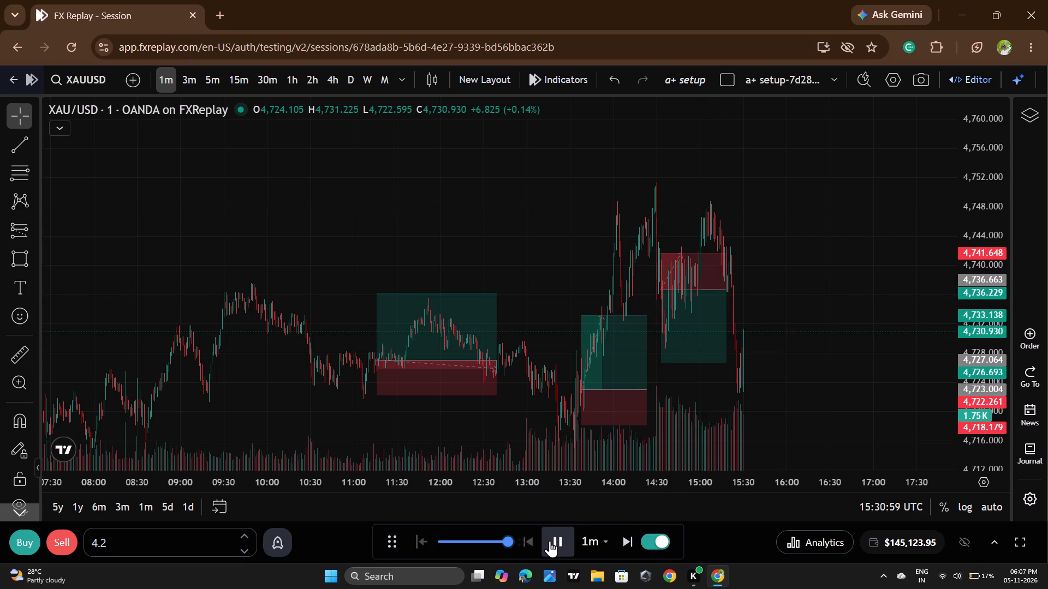
left_click(550, 540)
Draw a rectangle zone from about 4,726.18 to 4,728.35, spanning 15:17 to 16:20, over the latest candles.
left_click_drag(807, 290, 788, 166)
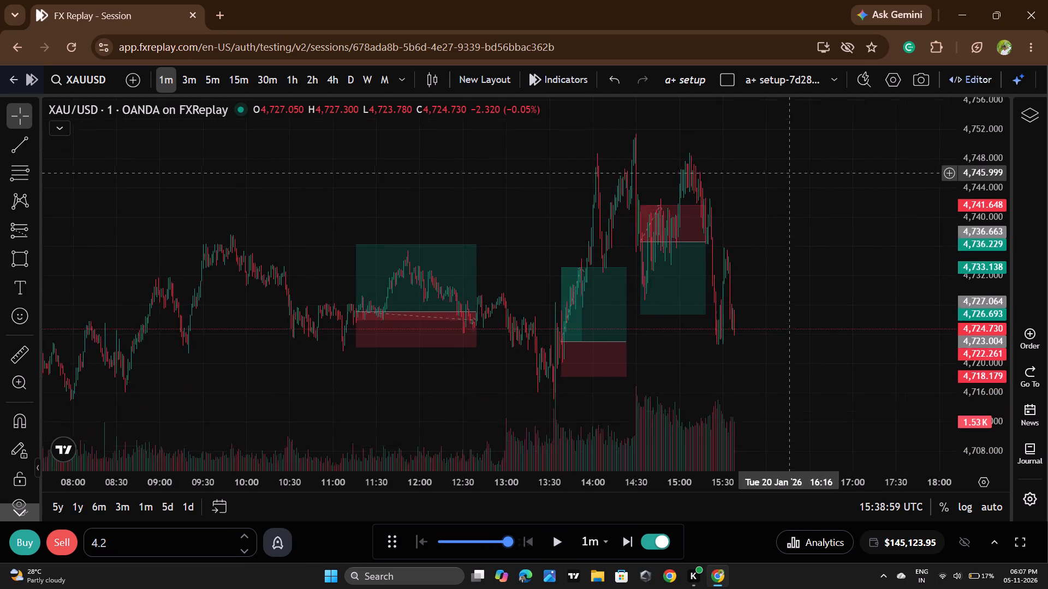
left_click_drag(788, 166, 787, 158)
left_click_drag(820, 362, 807, 294)
scroll(544, 353, "down", 3)
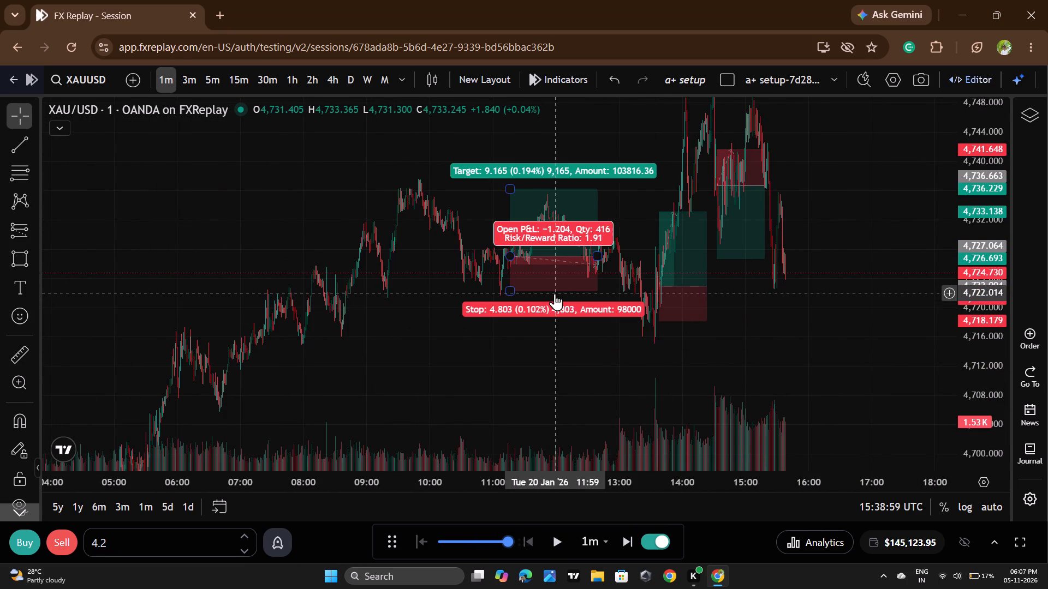
scroll(774, 320, "up", 3)
scroll(771, 242, "up", 4)
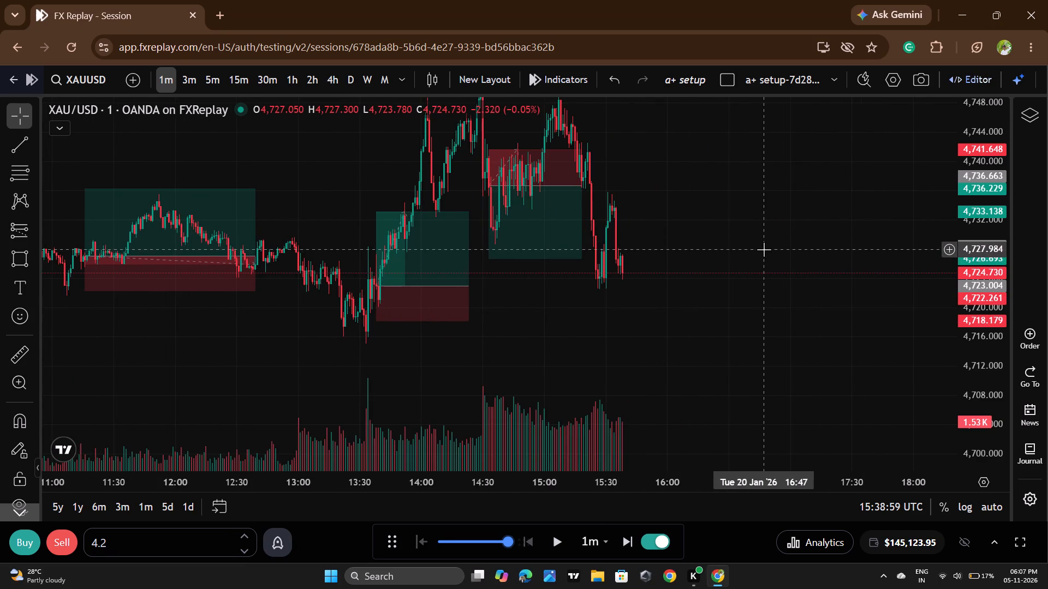
scroll(770, 256, "up", 4)
scroll(708, 318, "up", 2)
left_click_drag(539, 322, 593, 342)
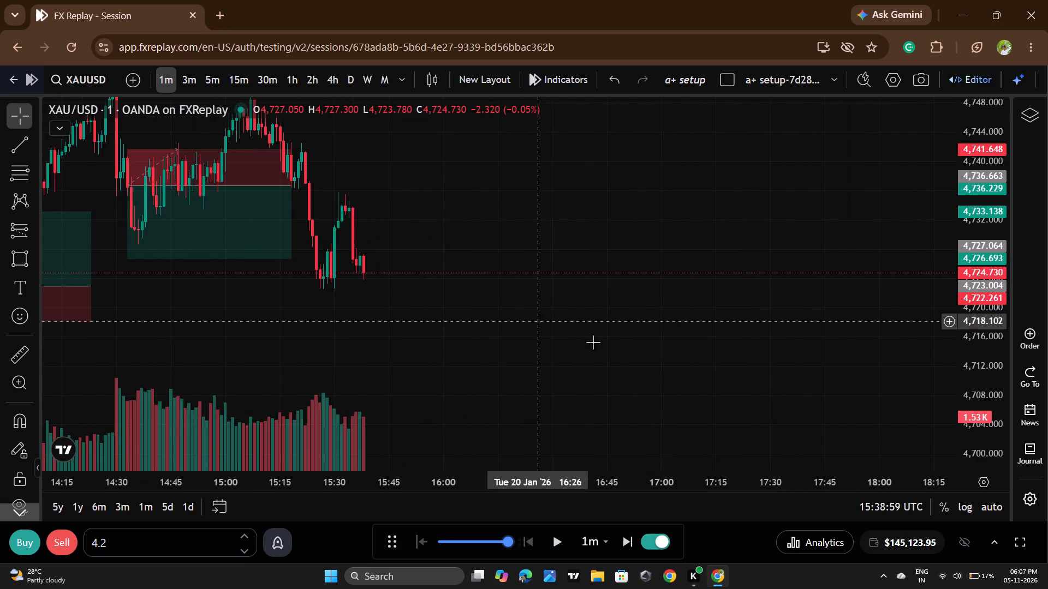
left_click_drag(593, 342, 730, 347)
scroll(979, 262, "up", 9)
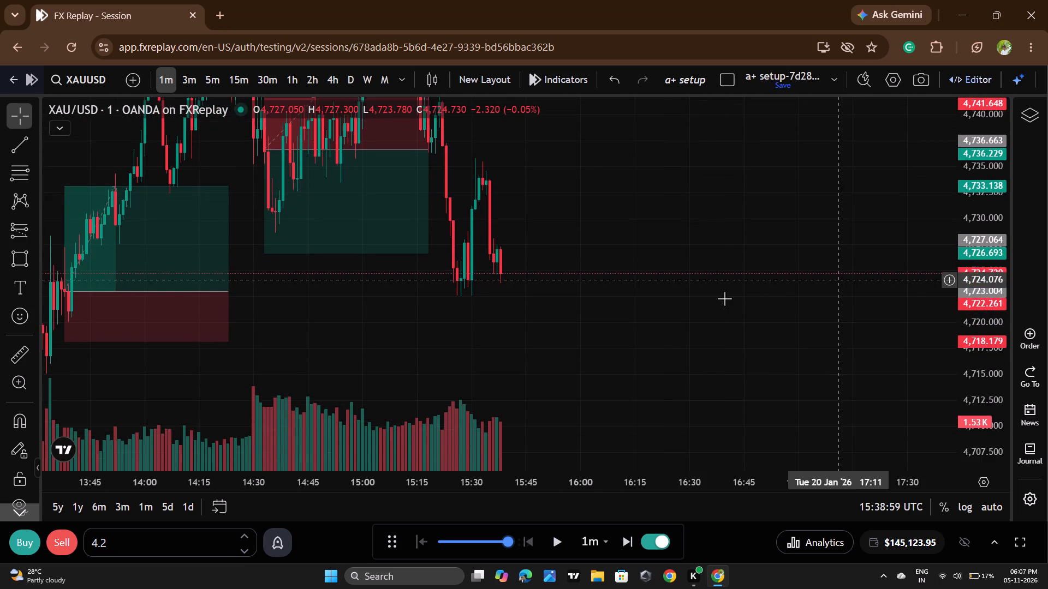
scroll(724, 298, "up", 1)
left_click_drag(595, 303, 638, 383)
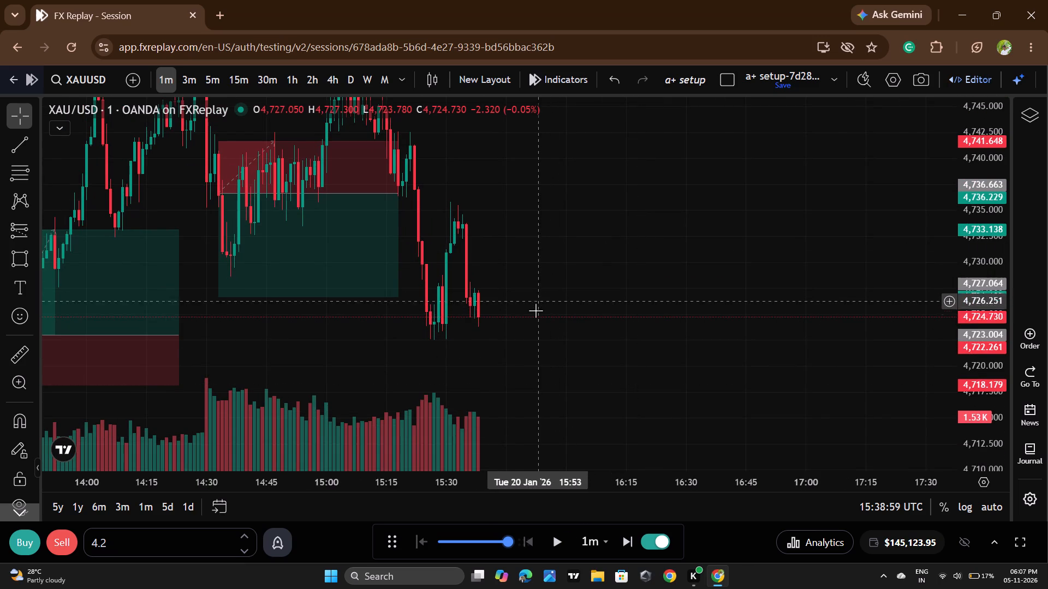
left_click(11, 261)
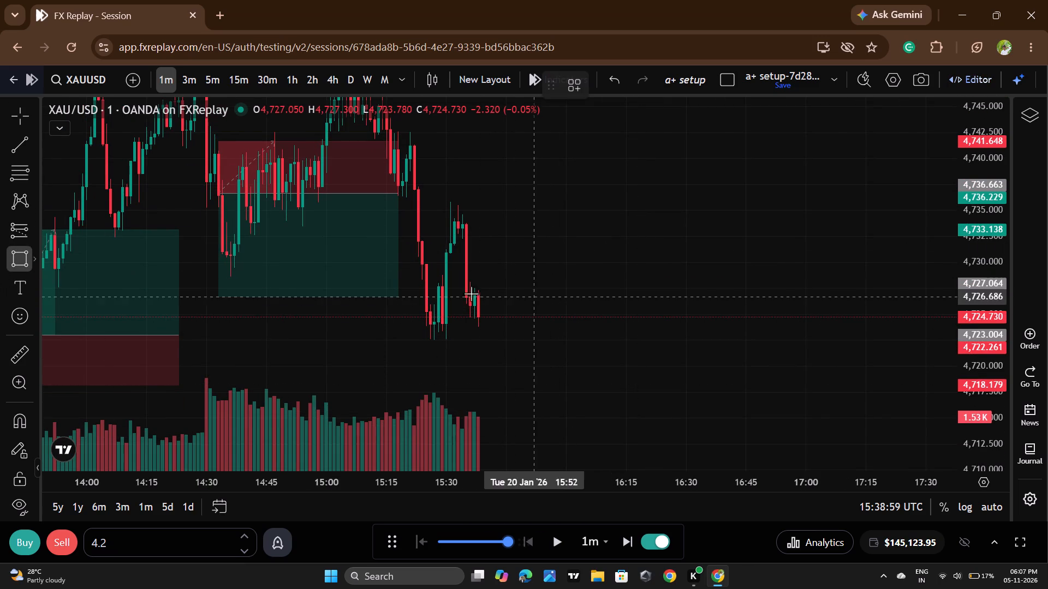
left_click(392, 302)
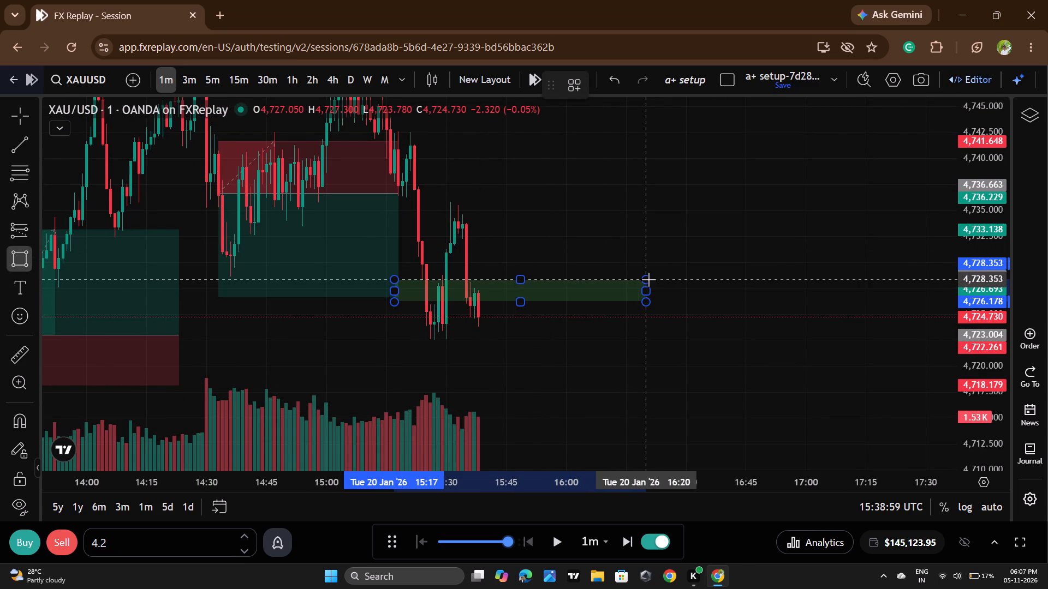
left_click(648, 279)
left_click(701, 277)
Advance the replay in short bursts to 16:15:59 UTC.
double_click(545, 536)
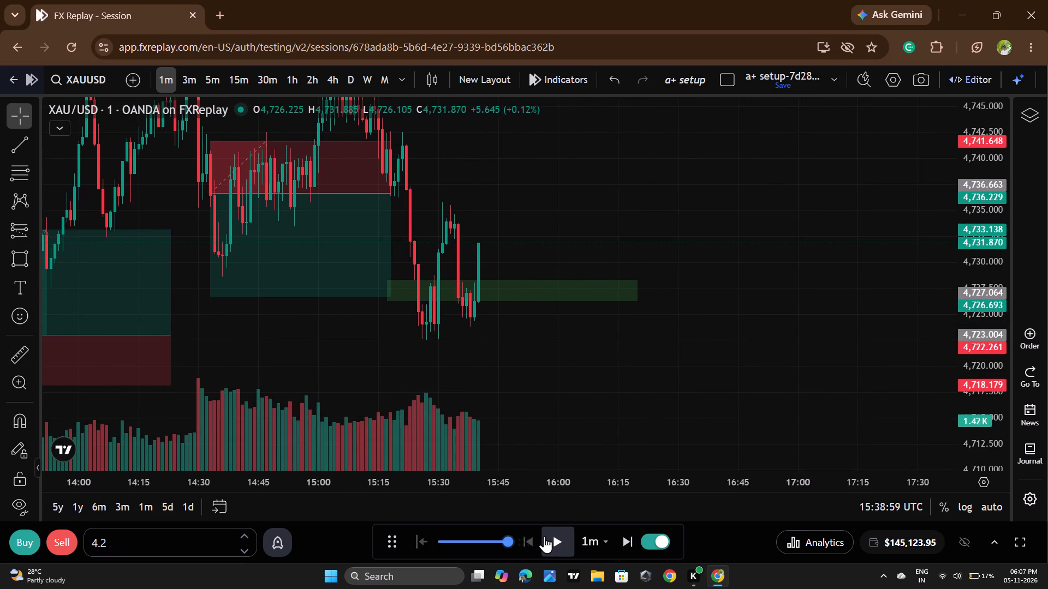
double_click(544, 536)
double_click(544, 536)
double_click(544, 534)
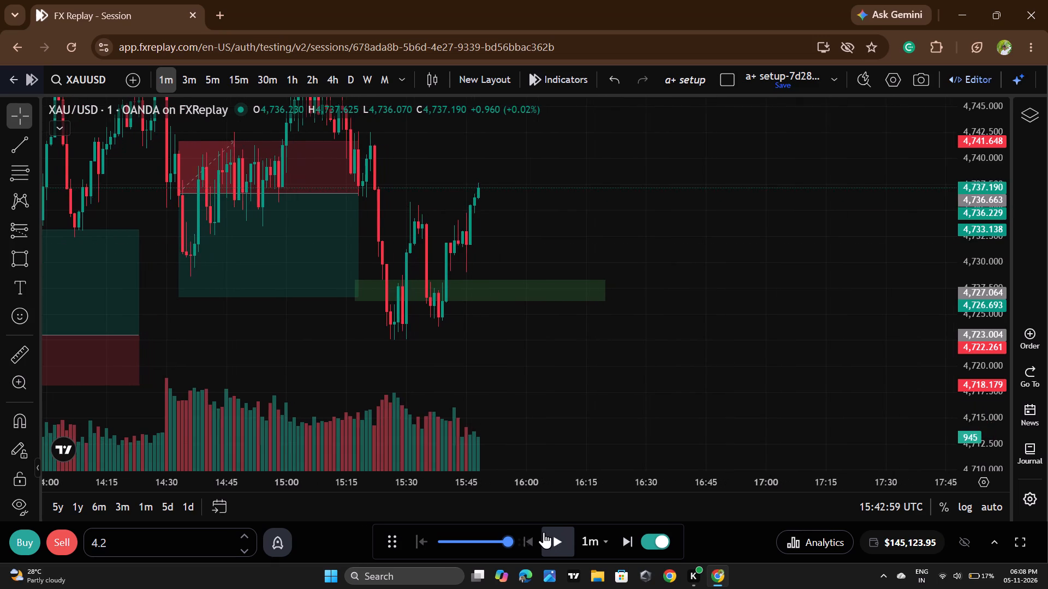
triple_click(544, 532)
double_click(544, 531)
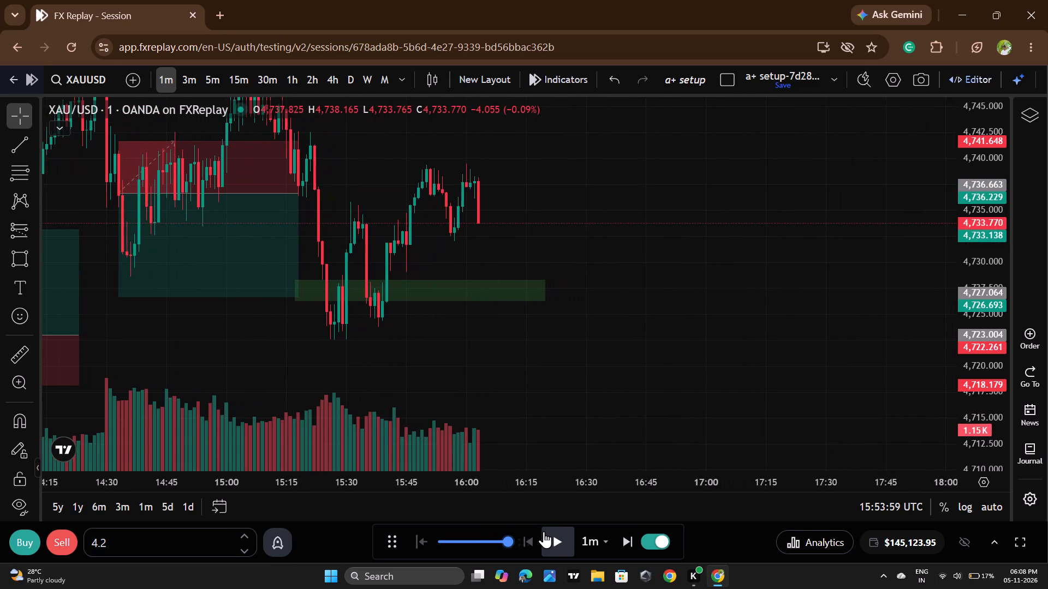
left_click(544, 531)
left_click(544, 531)
left_click(544, 531)
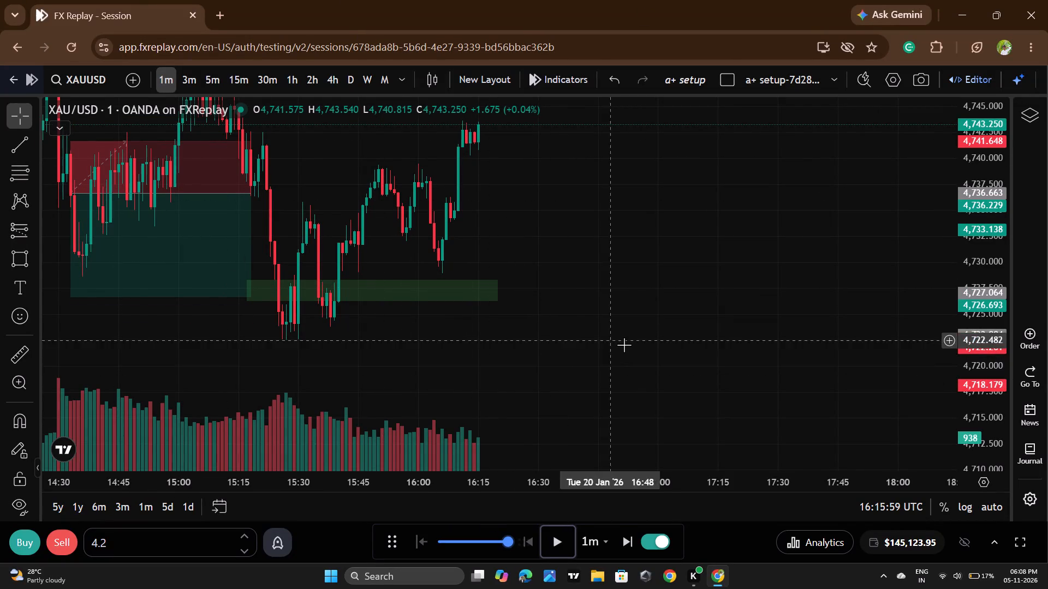
Show a wider span of price history and play the replay forward, pausing at 17:20:59 UTC.
left_click_drag(623, 347, 548, 414)
scroll(497, 283, "down", 6)
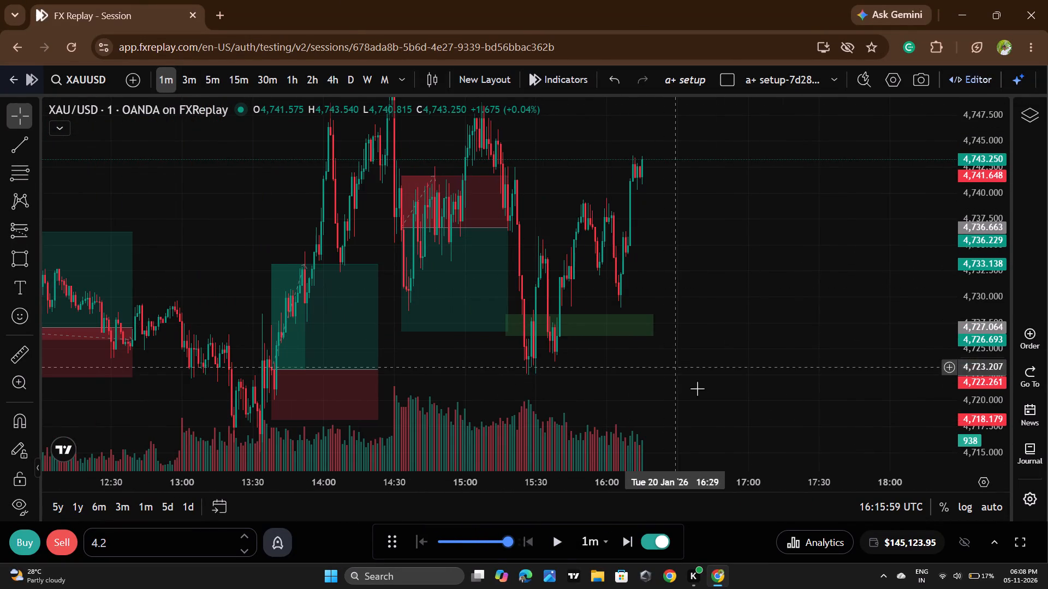
left_click(564, 562)
double_click(563, 558)
left_click(564, 546)
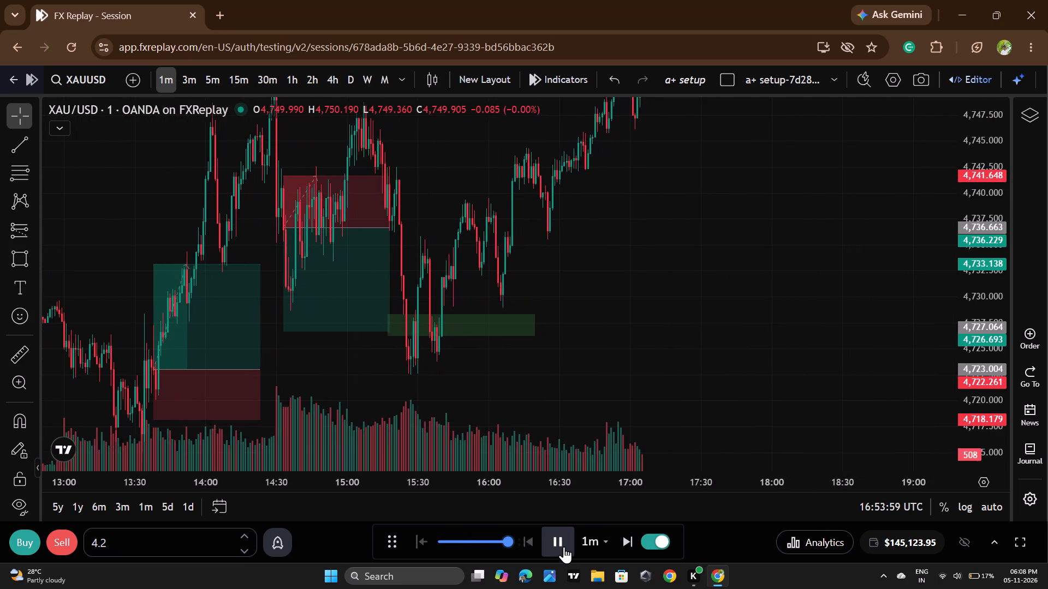
left_click(564, 546)
Draw a rectangle zone starting at 16:58 with its lower edge at about 4,752.05, extending past the latest candle.
left_click_drag(668, 289, 708, 434)
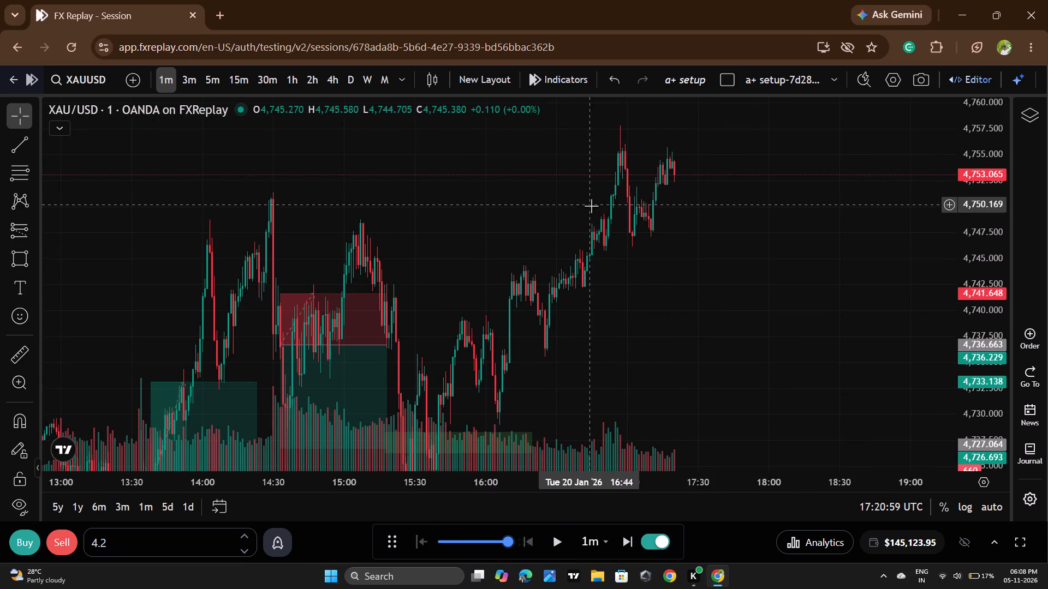
scroll(591, 206, "up", 3)
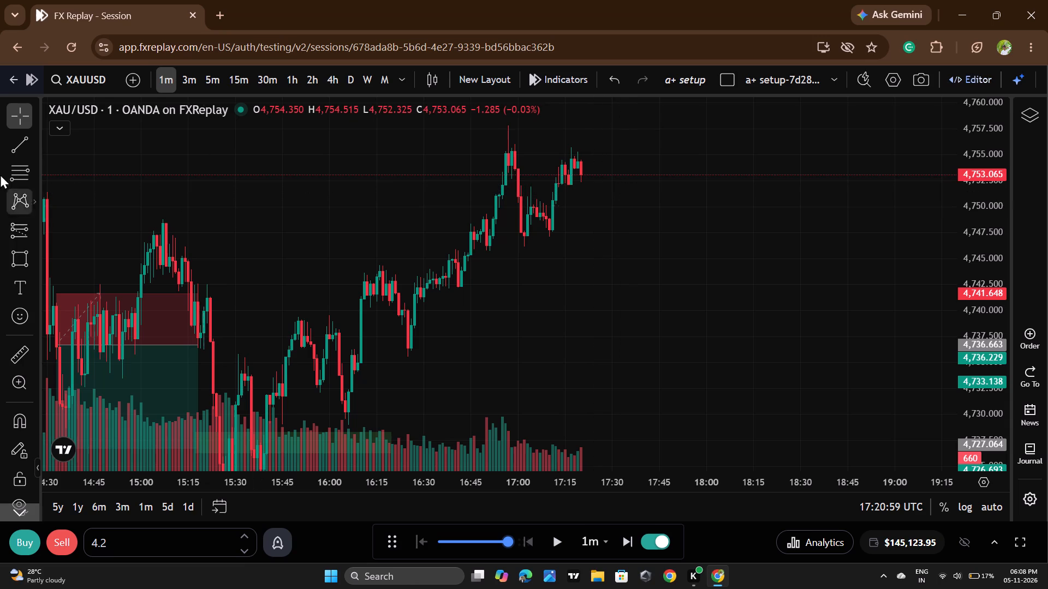
left_click(11, 252)
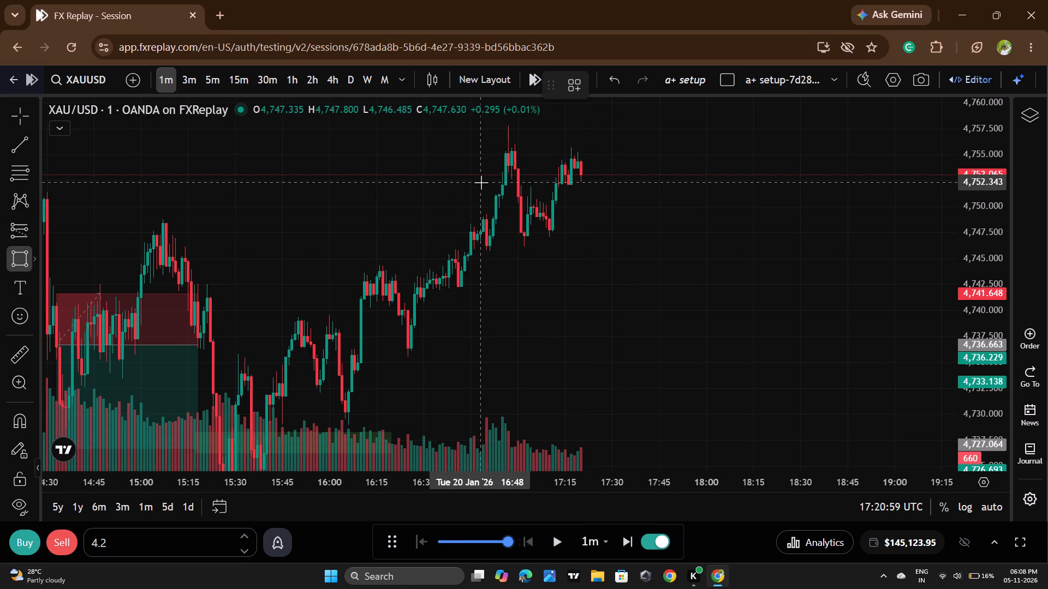
left_click(513, 185)
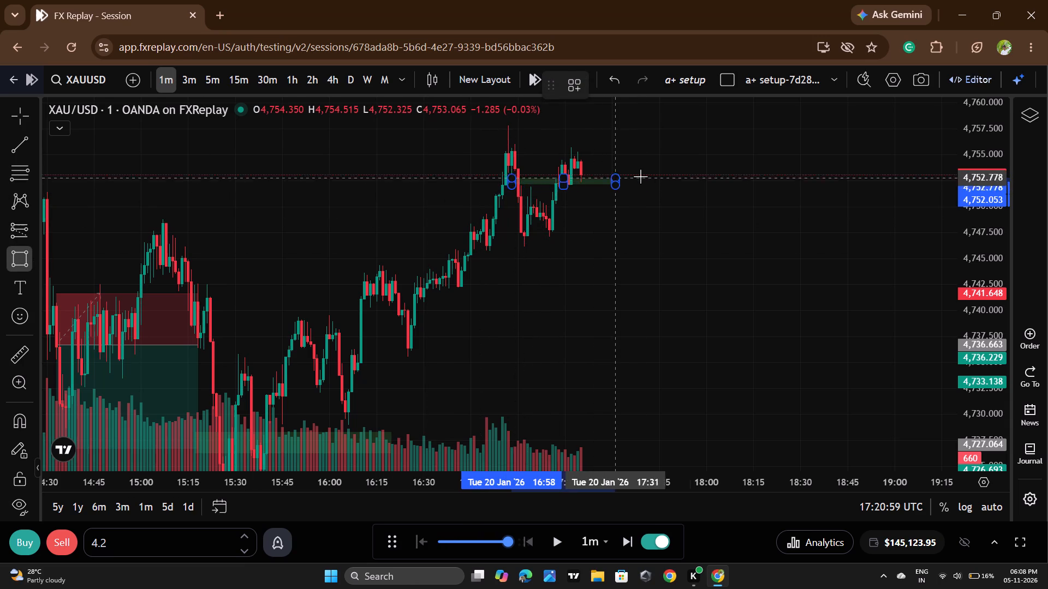
left_click(726, 167)
left_click(807, 235)
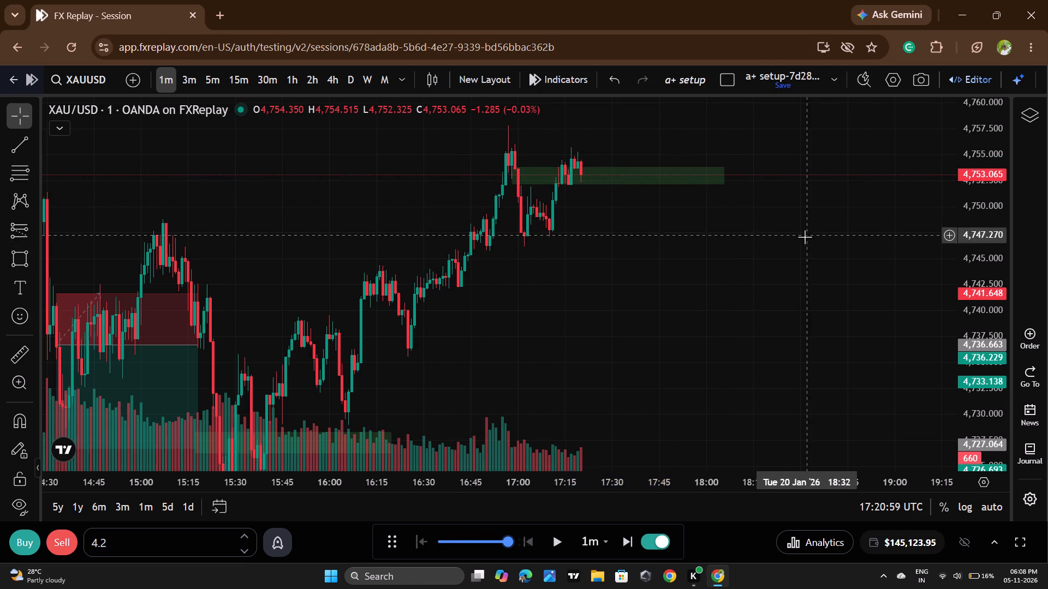
Lower the replay speed to 7x per sec and advance in short bursts to 17:25:59 UTC.
left_click(471, 542)
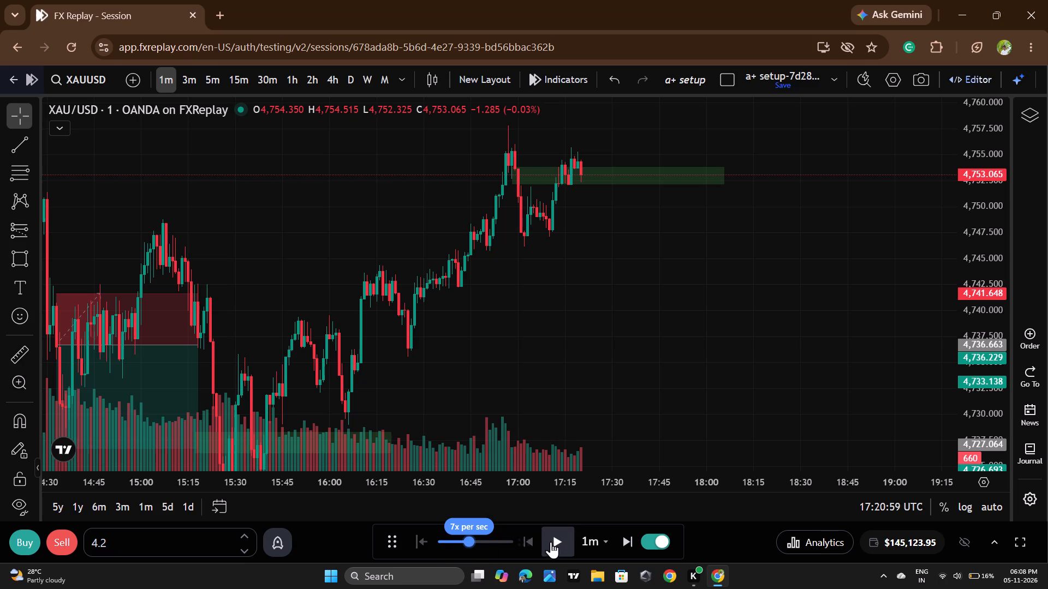
double_click(553, 544)
triple_click(553, 544)
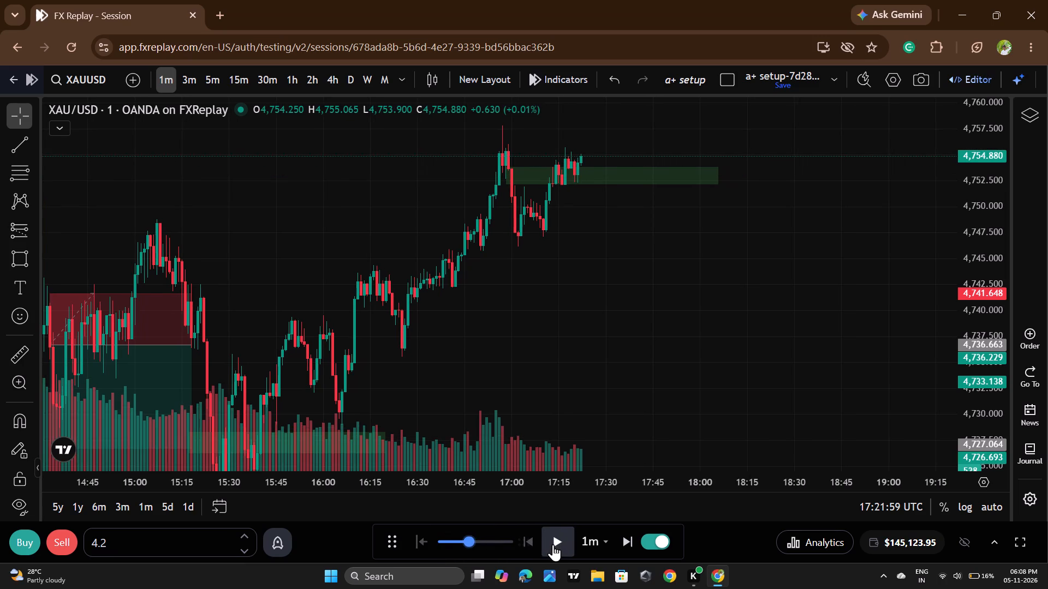
left_click(553, 545)
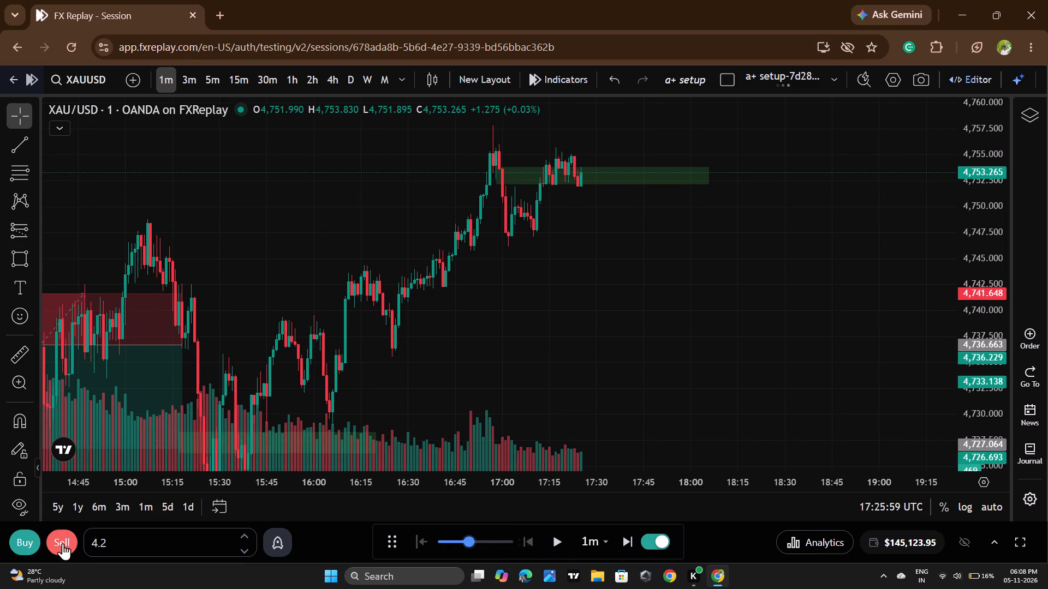
Open a 4.2-lot sell trade at the current price and set its stop loss to 4,758.359.
left_click(63, 543)
left_click_drag(795, 174, 795, 110)
left_click_drag(765, 271, 763, 400)
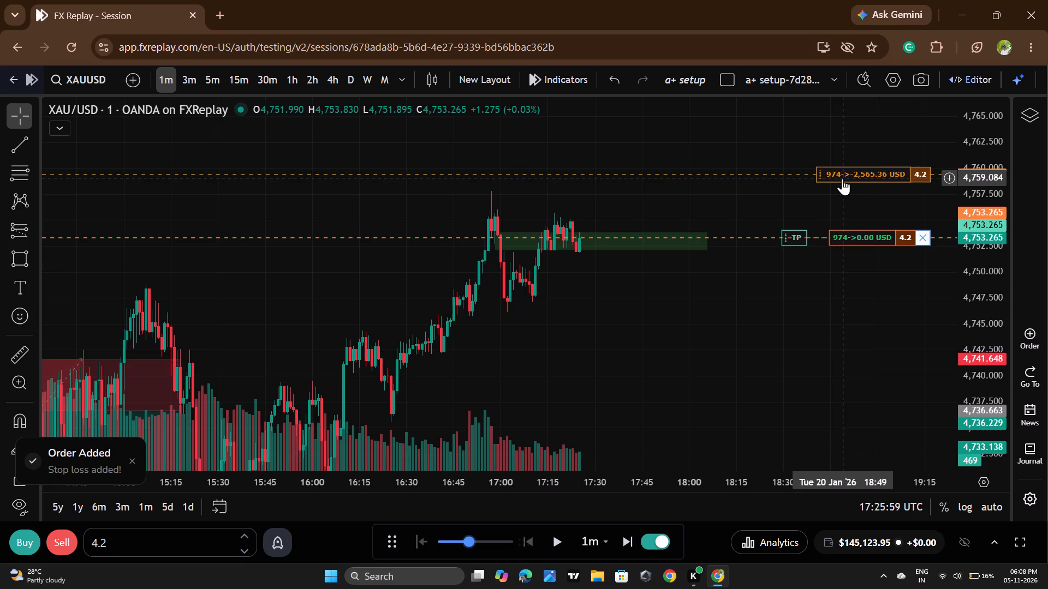
left_click_drag(842, 178, 843, 185)
Set the sell trade's take profit to 4,742.848.
scroll(753, 255, "down", 2)
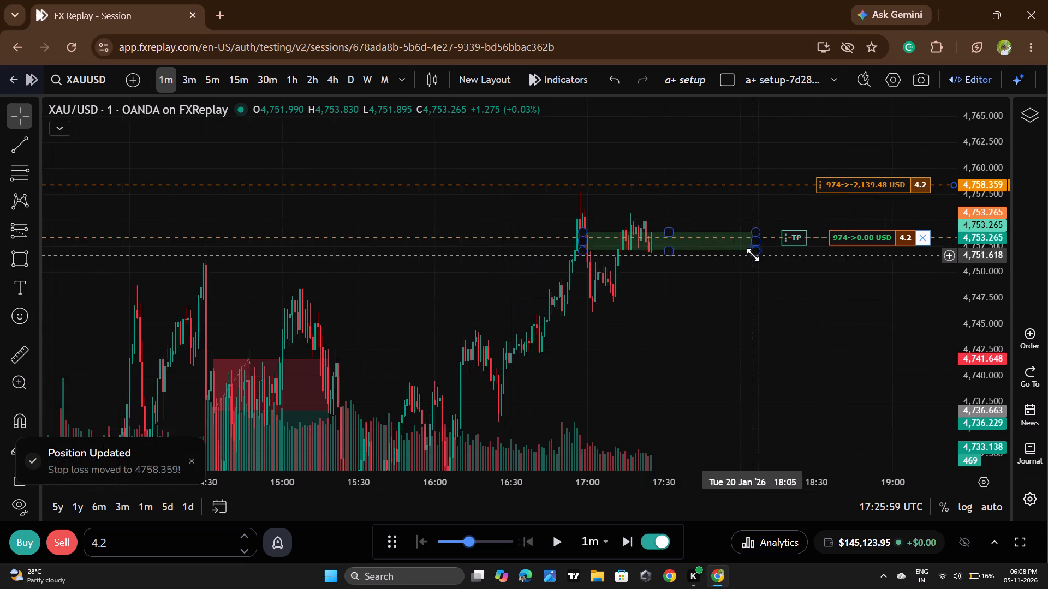
left_click_drag(796, 237, 797, 315)
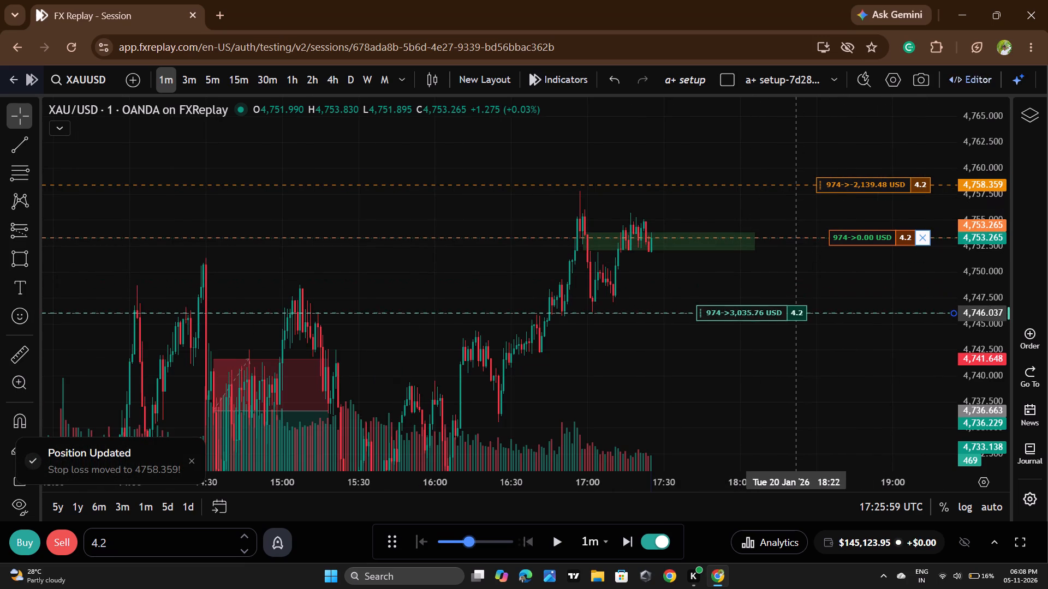
left_click_drag(797, 315, 790, 347)
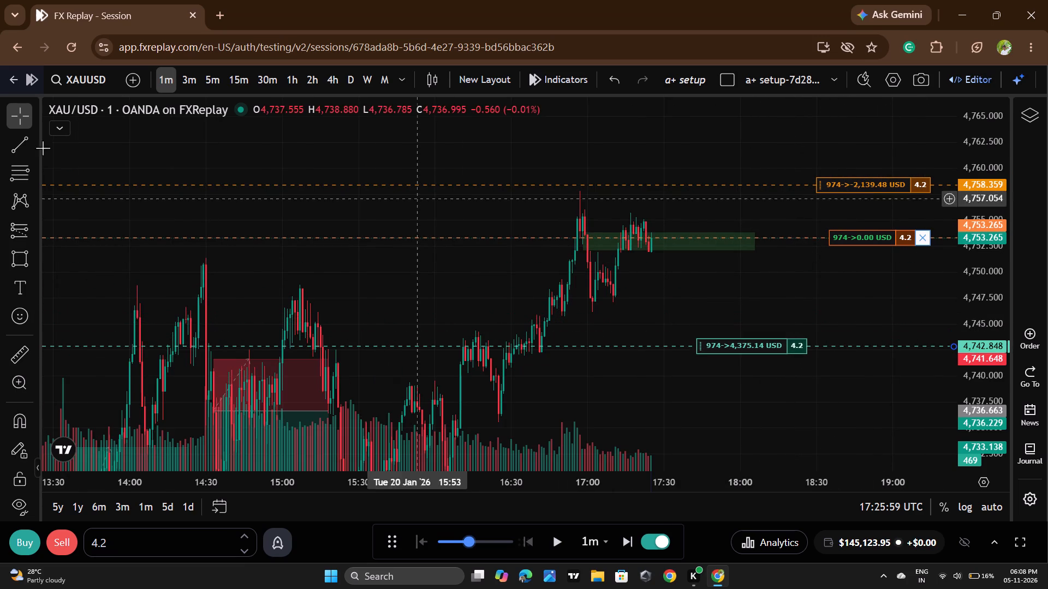
Add a short position drawing at the 17:25 candle with entry 4,753.358, stop 4,758.504 and target 4,742.703.
left_click(39, 228)
left_click(124, 185)
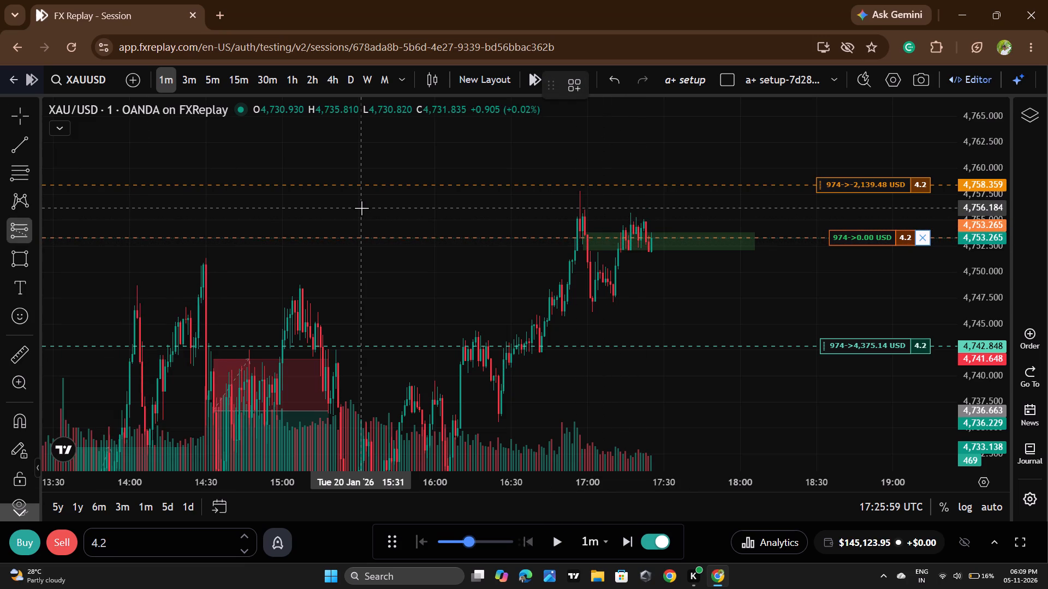
left_click(652, 237)
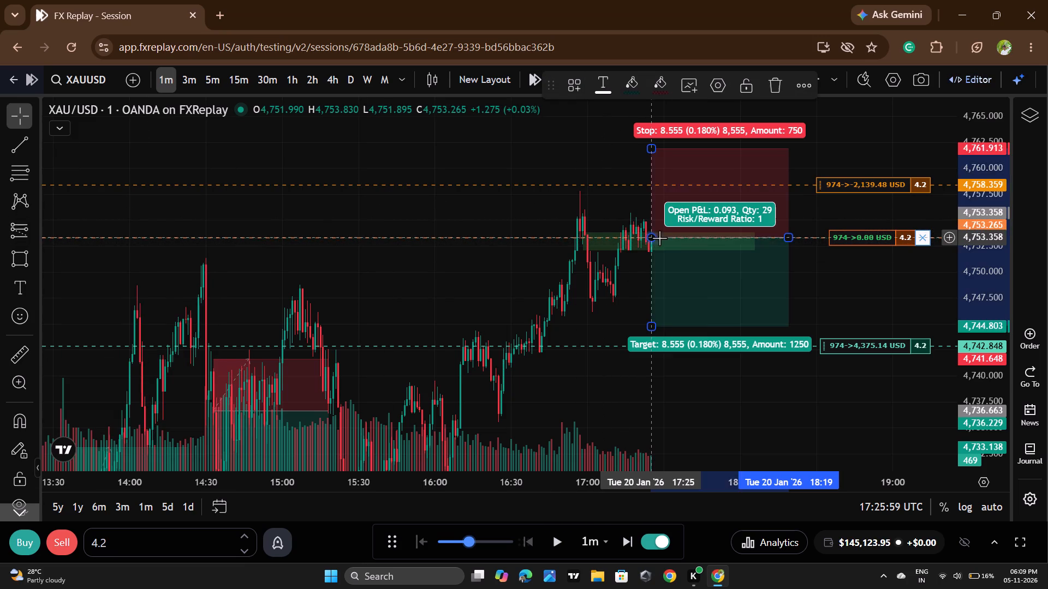
left_click_drag(653, 145, 656, 184)
left_click_drag(653, 324, 656, 349)
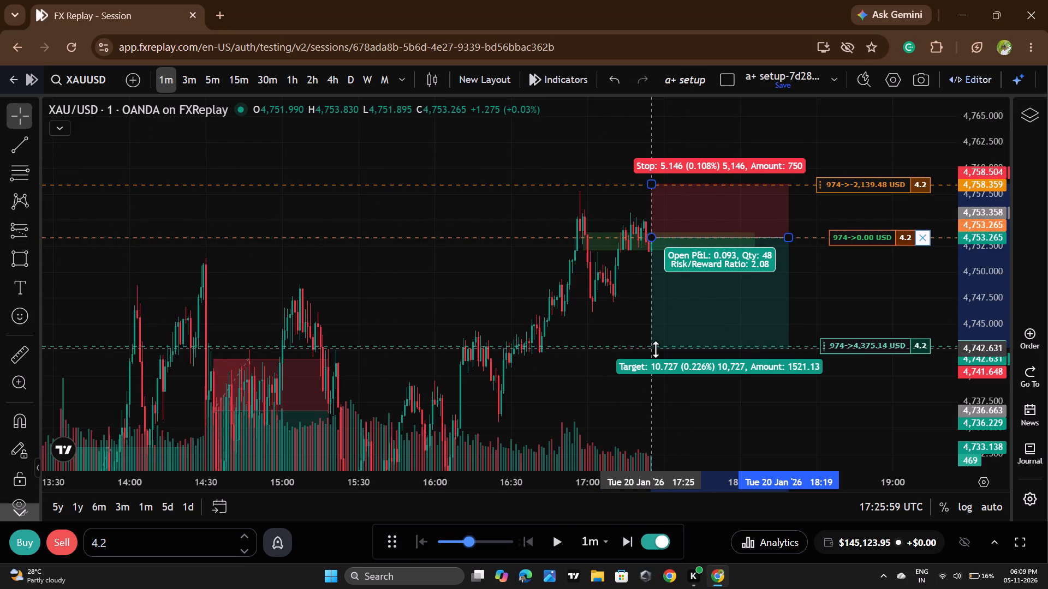
left_click_drag(656, 349, 656, 348)
left_click(670, 378)
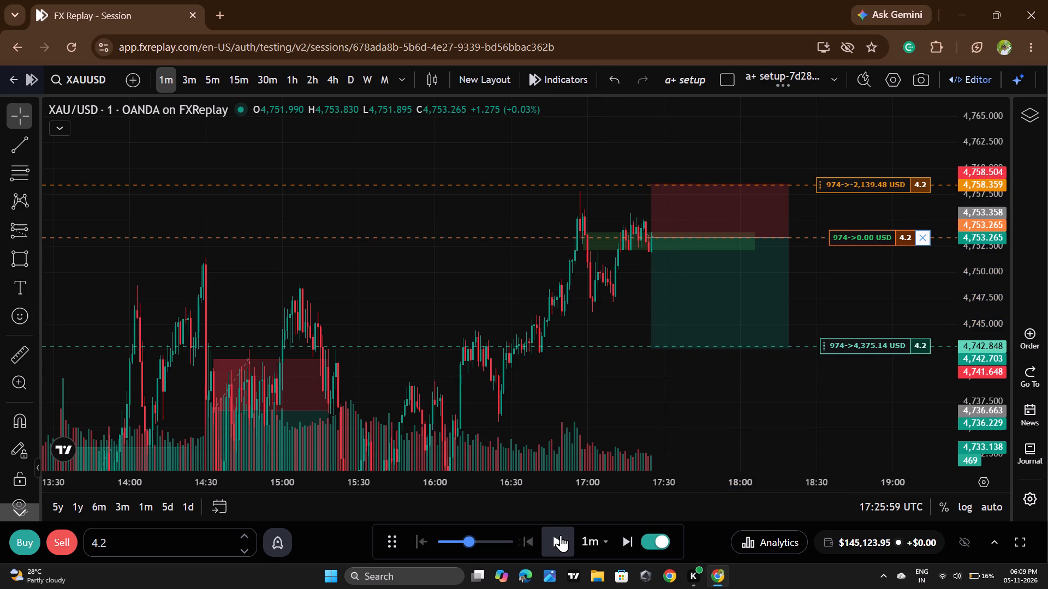
Advance the replay in short bursts from 17:25:59 to 18:05:59 UTC with the 4.2-lot sell trade running.
left_click(560, 536)
triple_click(560, 536)
triple_click(560, 536)
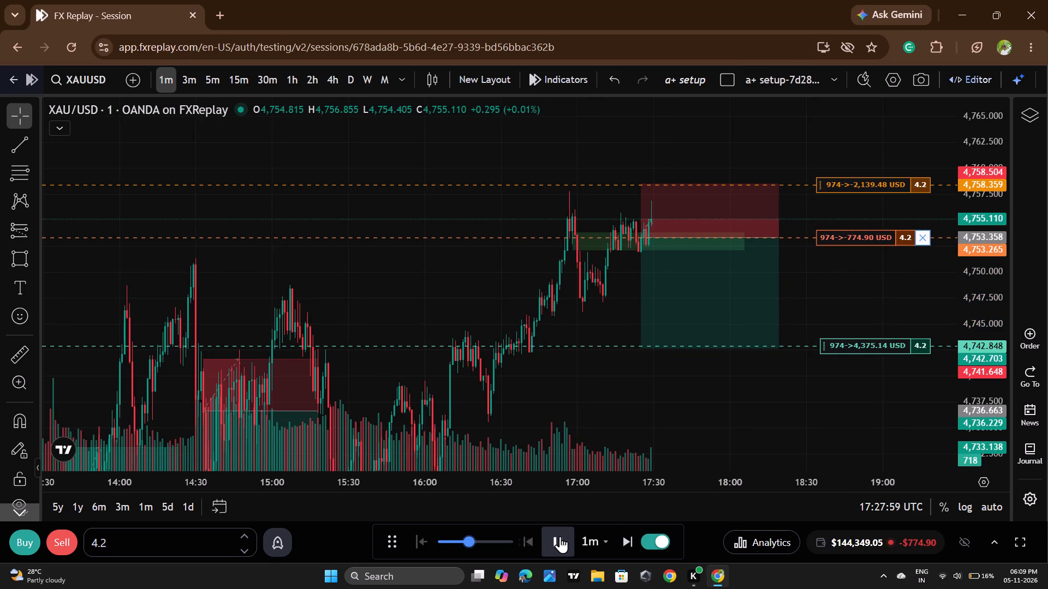
triple_click(560, 536)
triple_click(560, 536)
triple_click(560, 536)
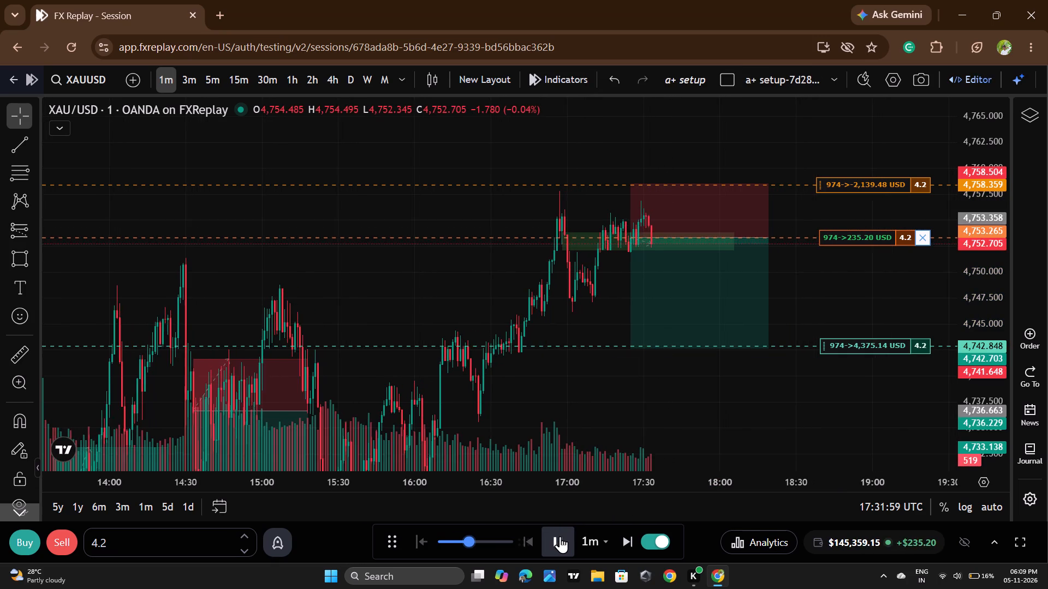
triple_click(560, 536)
left_click(561, 536)
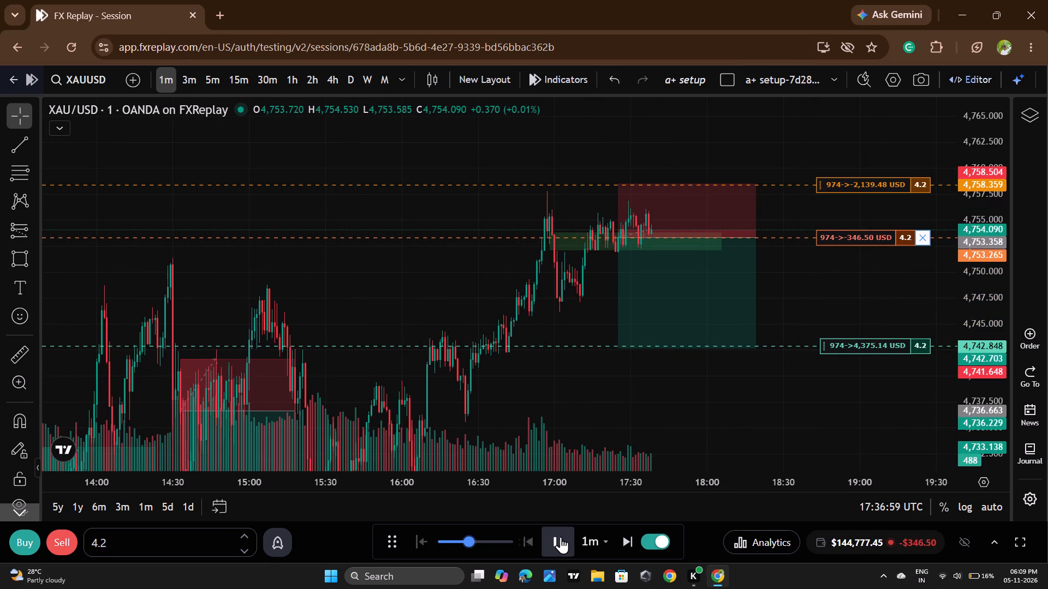
left_click(561, 537)
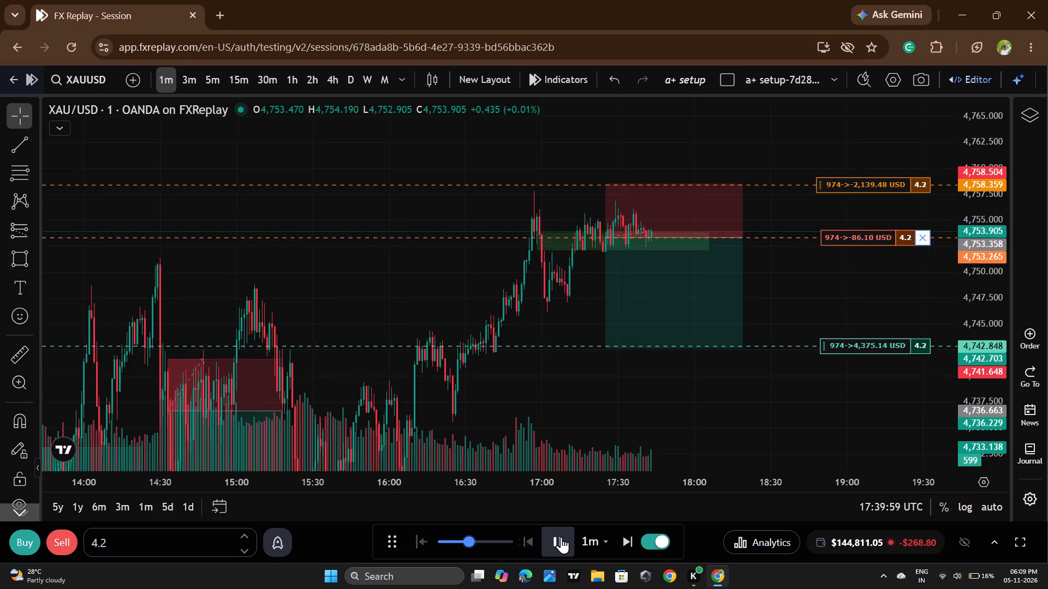
double_click(561, 537)
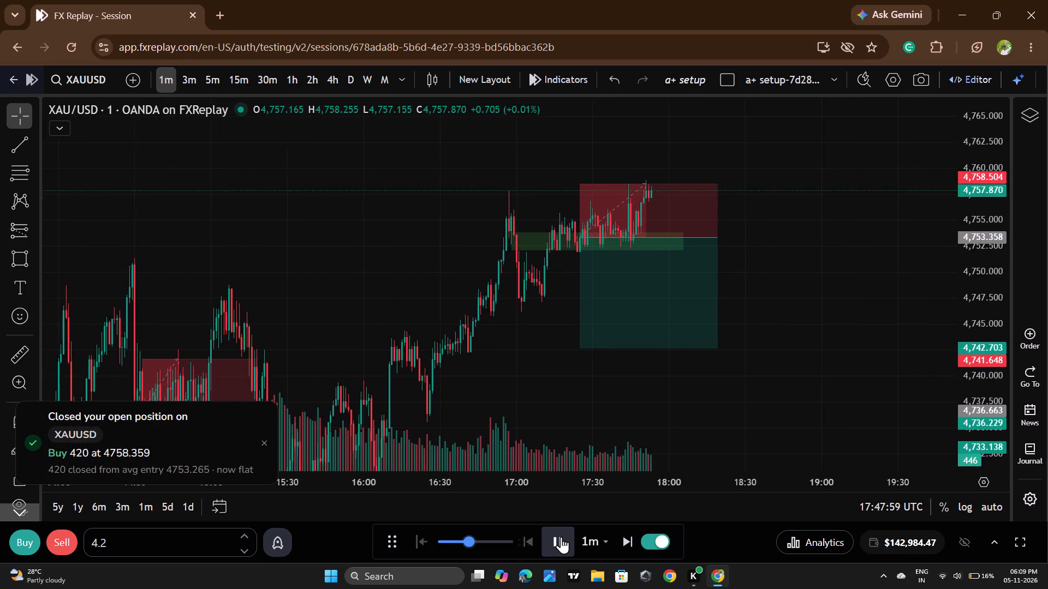
left_click(561, 537)
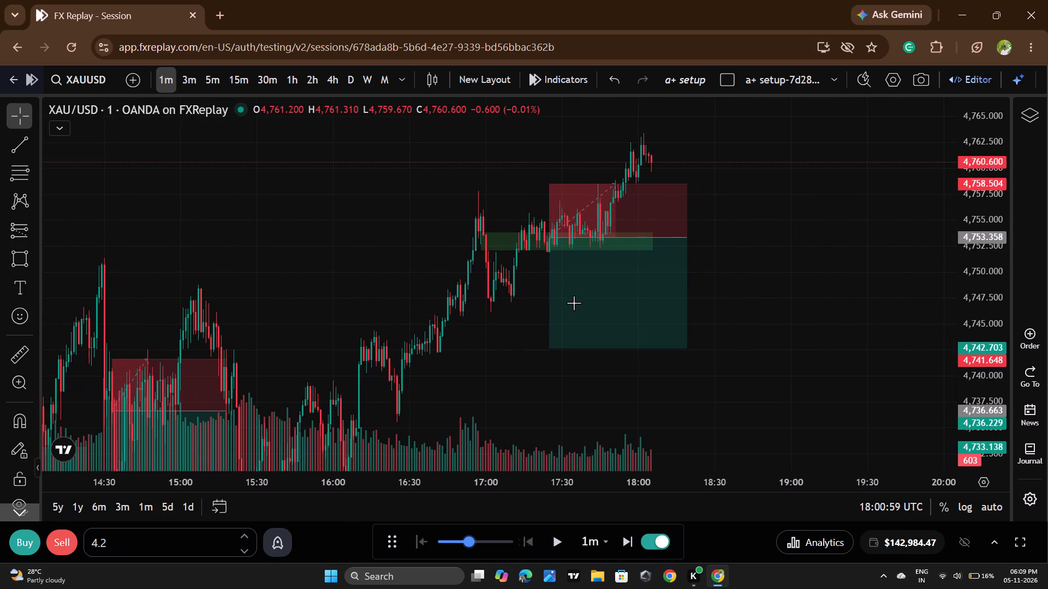
Delete the green zone between 4,752.053 and 4,753.865 that overlaps the latest short position drawing.
left_click(654, 241)
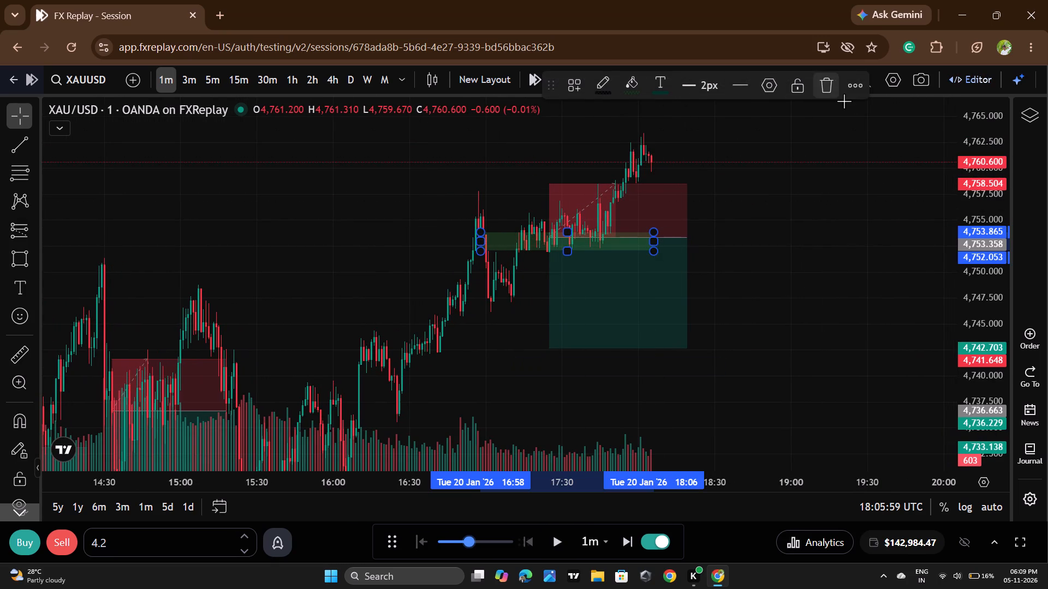
left_click(837, 93)
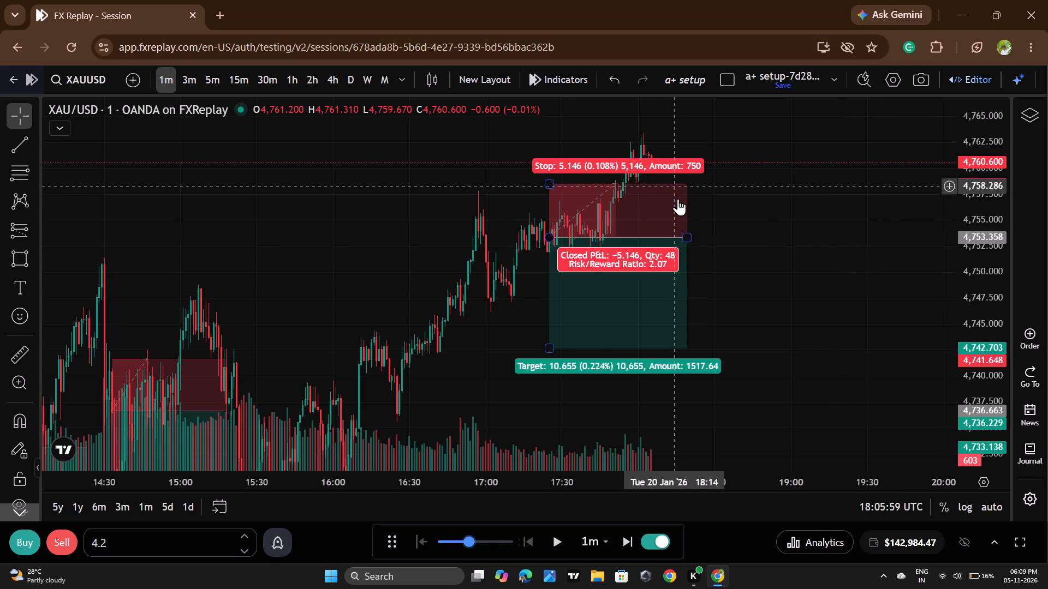
Delete the older green zone near 4,694 that starts around 05:00 on 20 January.
scroll(678, 202, "down", 5)
left_click_drag(870, 305, 854, 231)
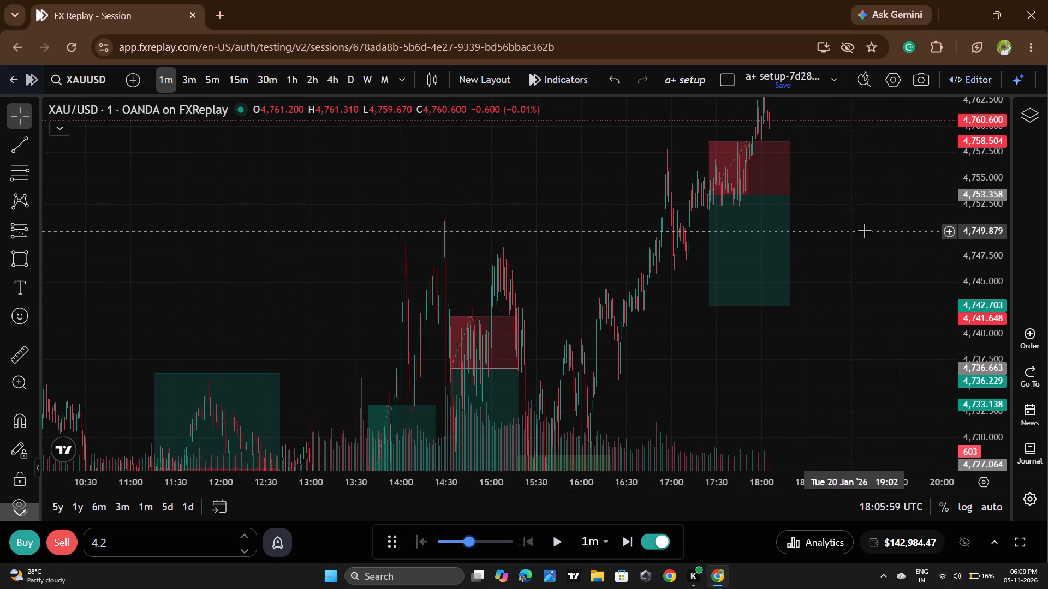
scroll(901, 265, "down", 3)
scroll(992, 223, "down", 12)
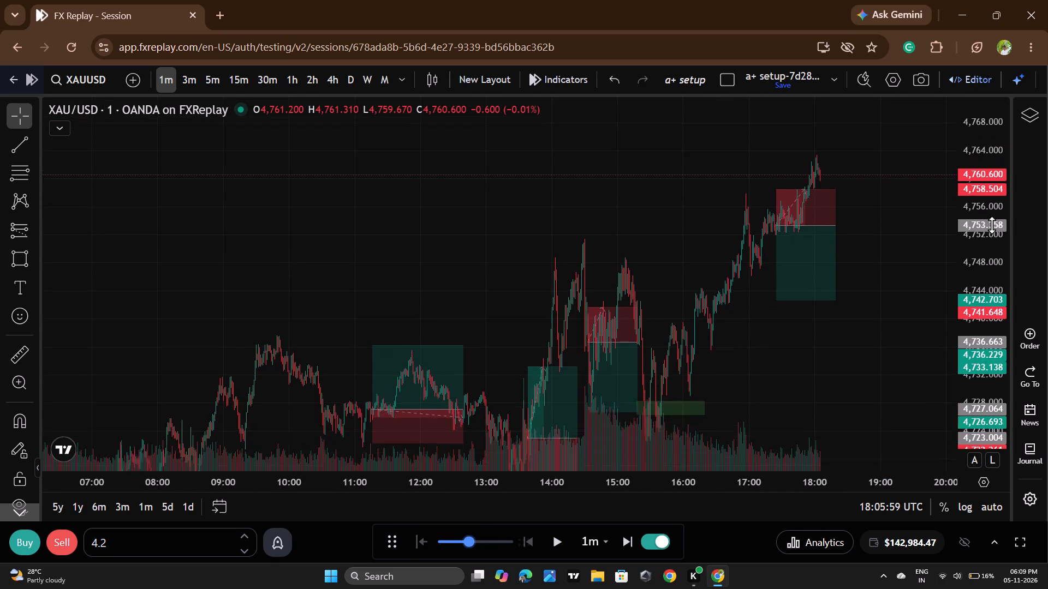
scroll(992, 225, "down", 10)
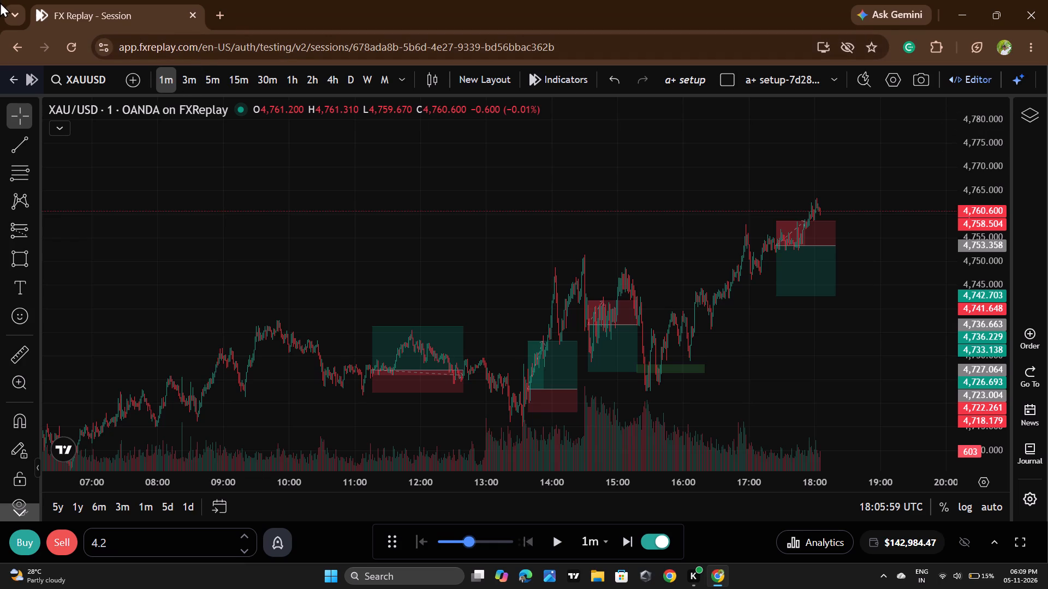
scroll(0, 2, "down", 4)
scroll(557, 160, "down", 4)
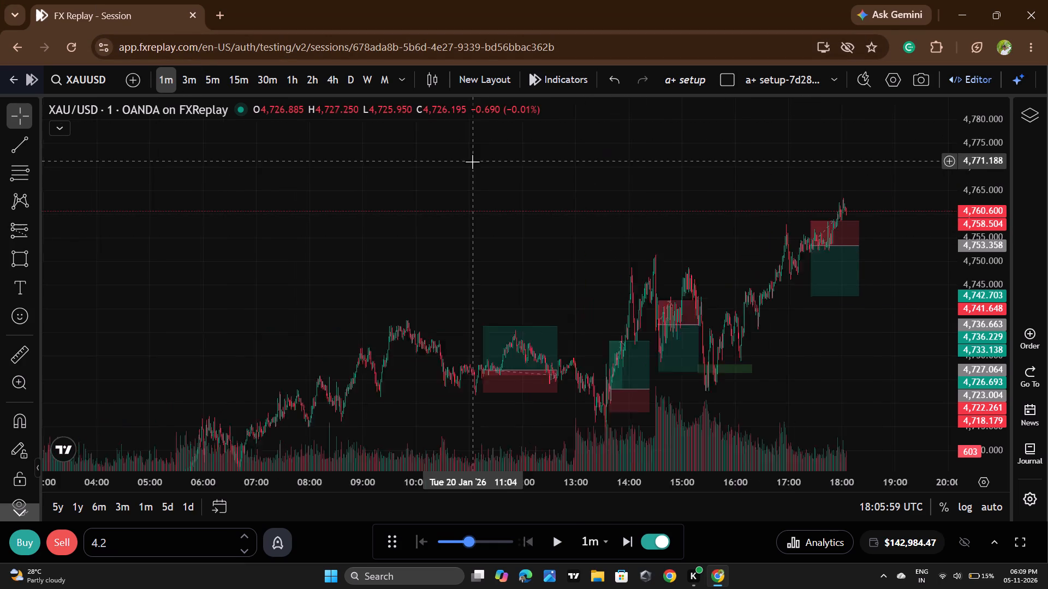
scroll(535, 214, "down", 4)
left_click_drag(671, 274, 620, 135)
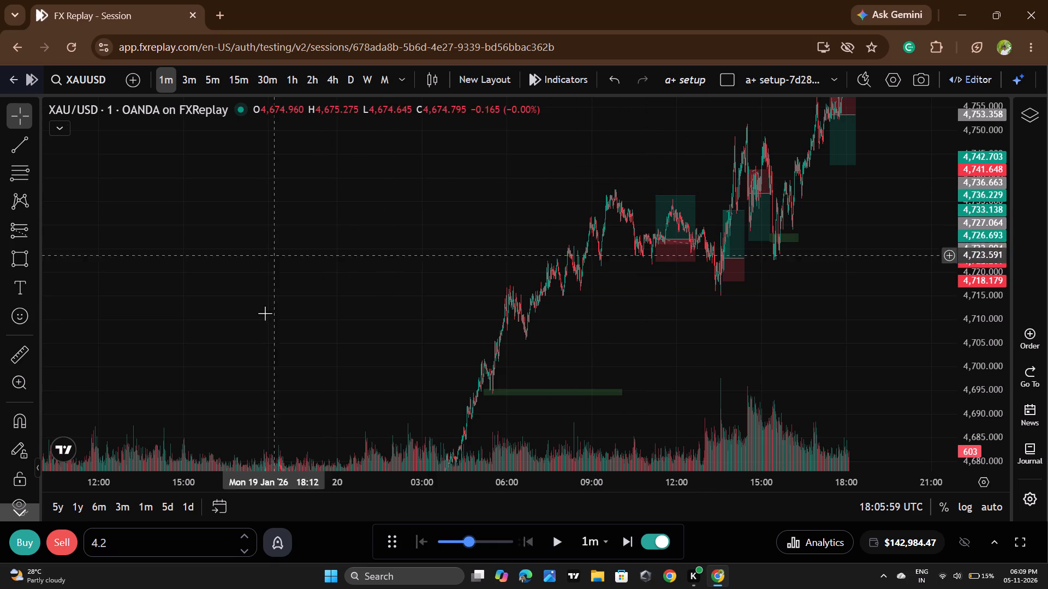
left_click_drag(366, 293, 514, 133)
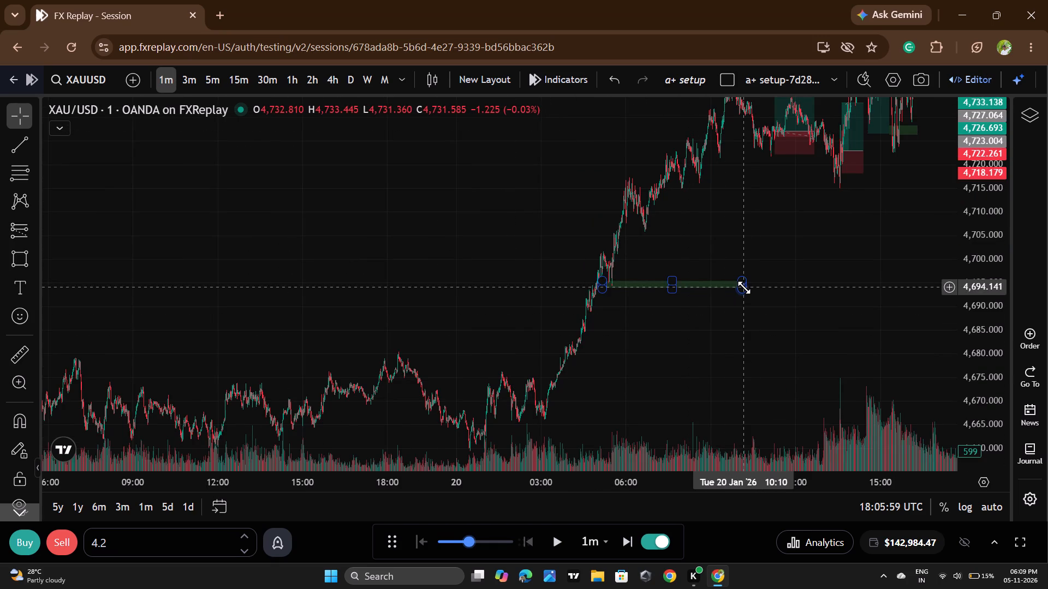
left_click(744, 286)
left_click(821, 79)
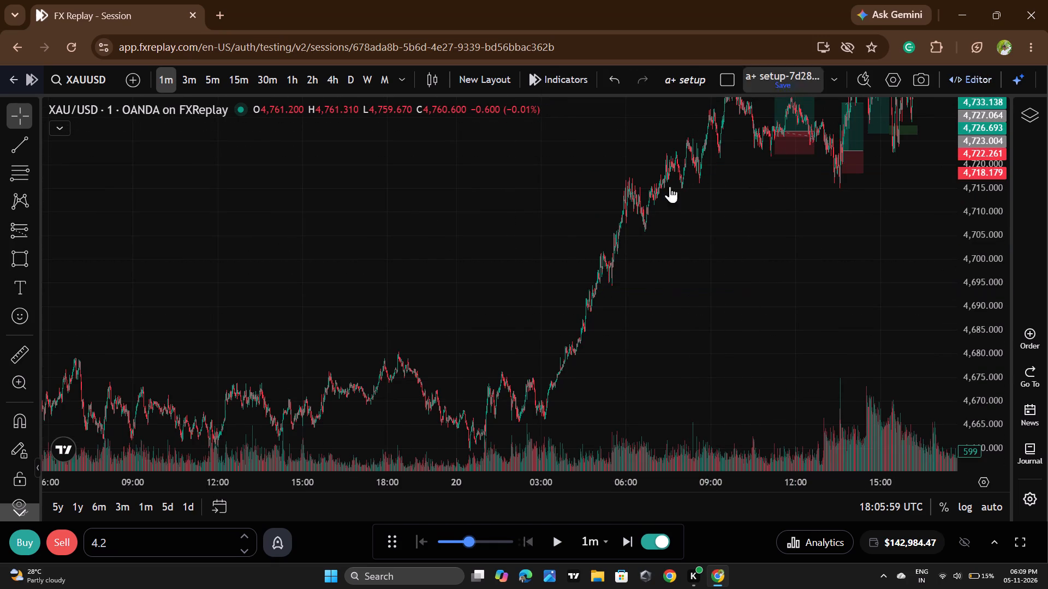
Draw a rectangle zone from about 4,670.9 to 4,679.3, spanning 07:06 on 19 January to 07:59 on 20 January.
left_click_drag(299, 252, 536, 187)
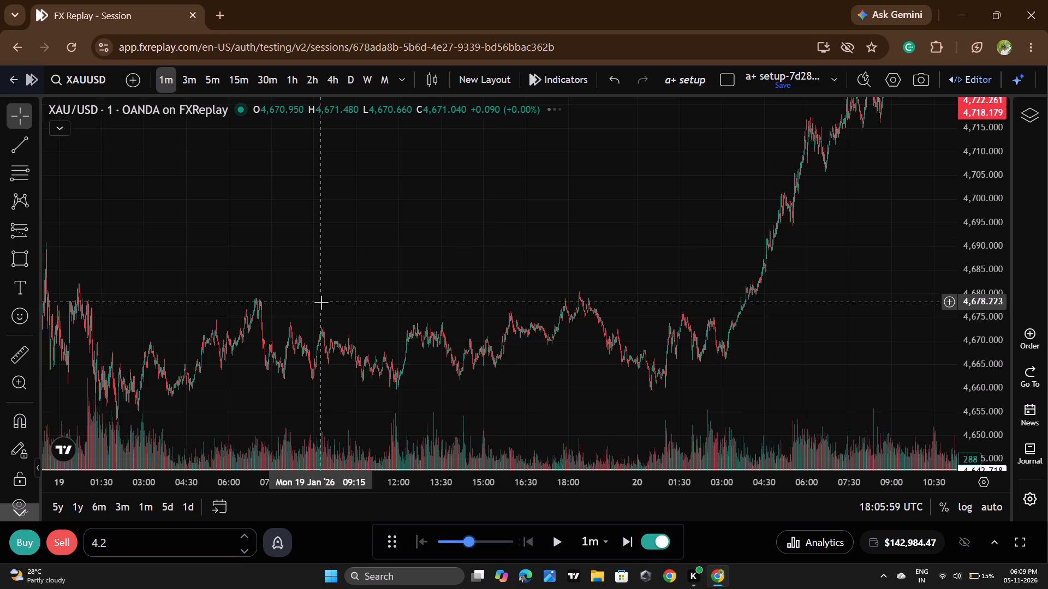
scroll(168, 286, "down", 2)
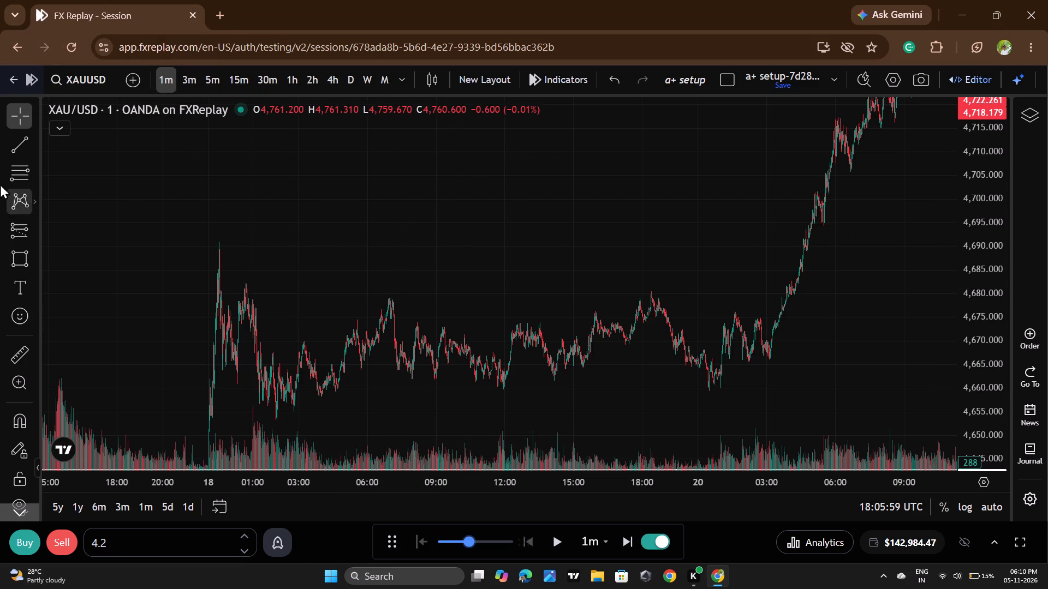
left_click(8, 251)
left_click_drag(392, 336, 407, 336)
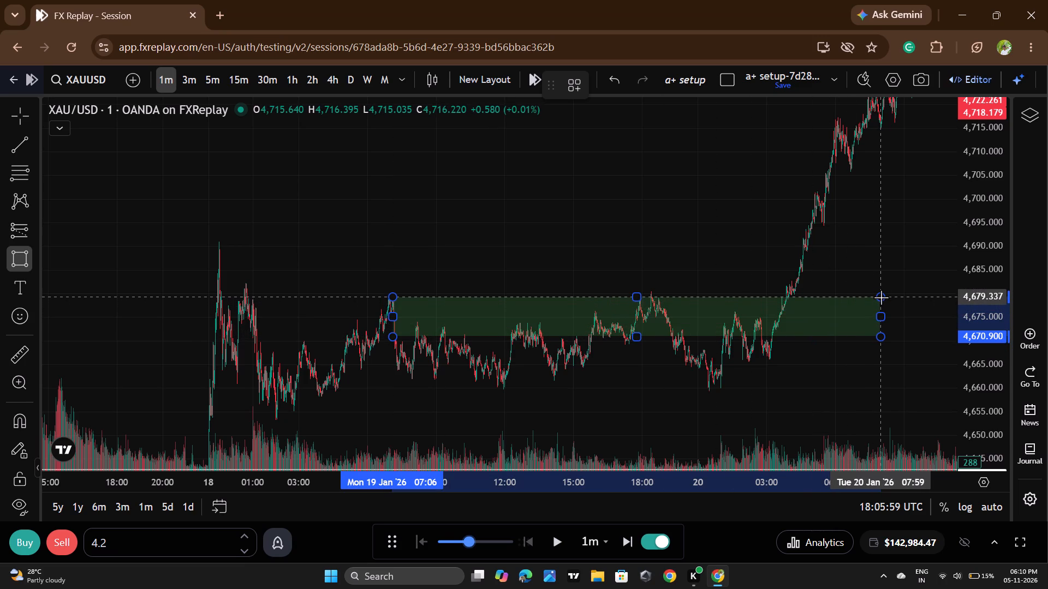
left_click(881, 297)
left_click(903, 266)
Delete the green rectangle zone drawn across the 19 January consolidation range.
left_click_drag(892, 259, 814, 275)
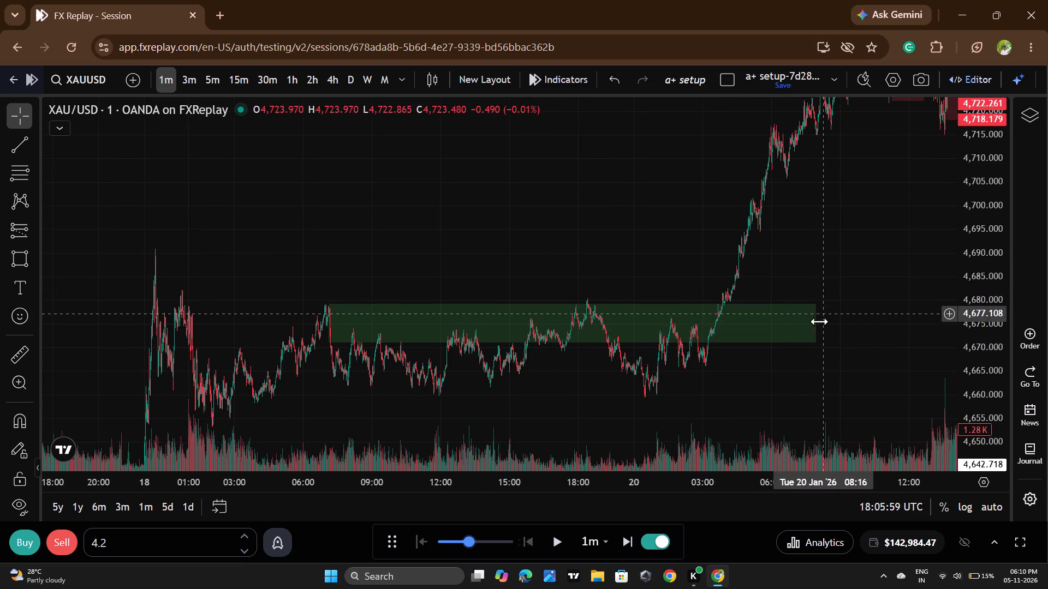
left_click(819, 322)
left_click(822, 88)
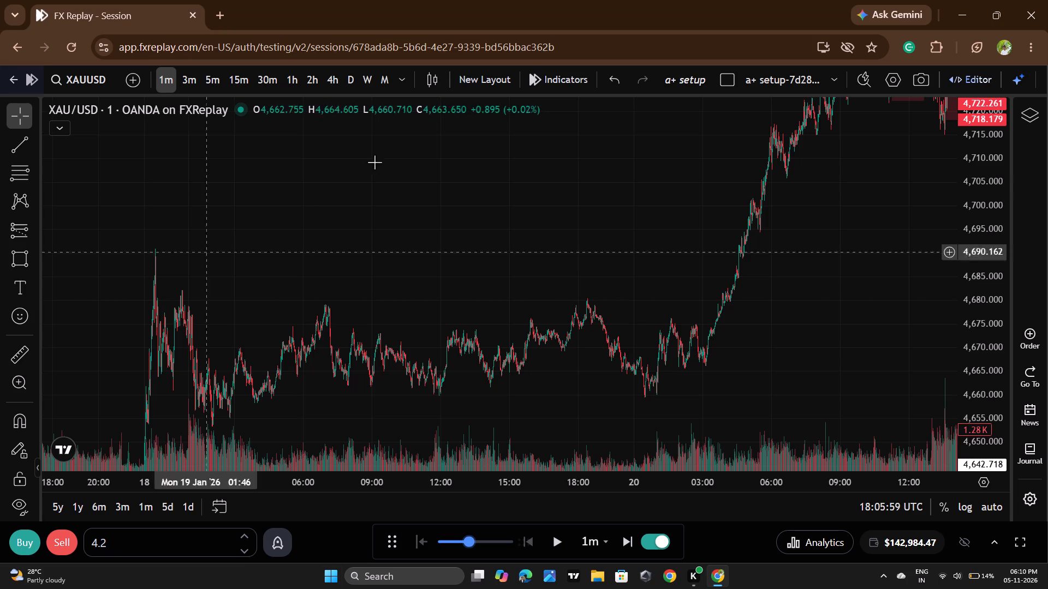
Examine the price action and trade drawings from 19 January through the latest 18:05 candle on 20 January.
left_click_drag(608, 294, 321, 225)
left_click_drag(671, 233, 672, 289)
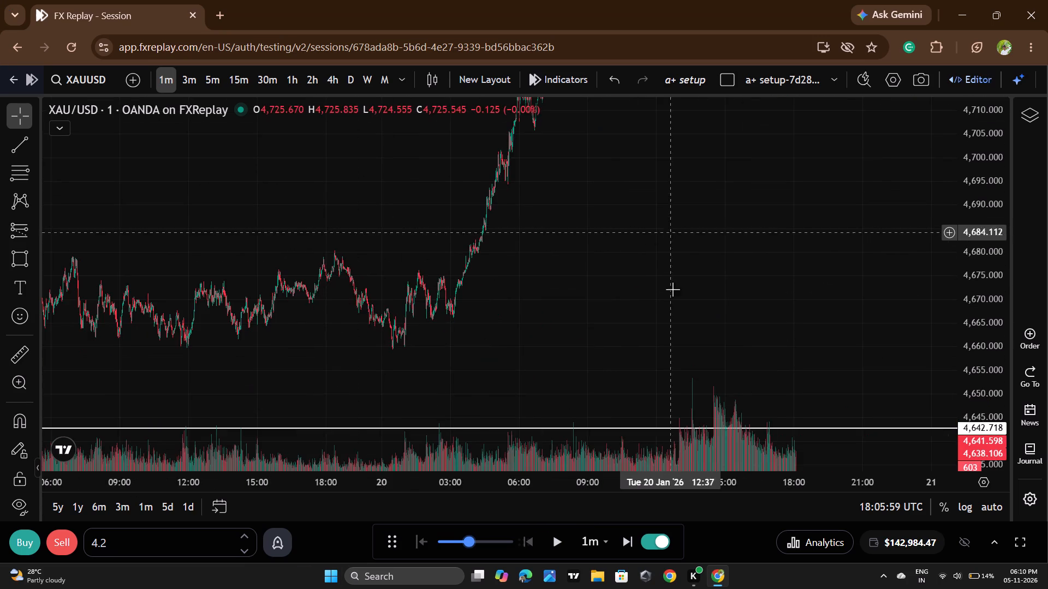
left_click_drag(672, 289, 675, 362)
scroll(989, 193, "down", 10)
scroll(815, 208, "down", 4)
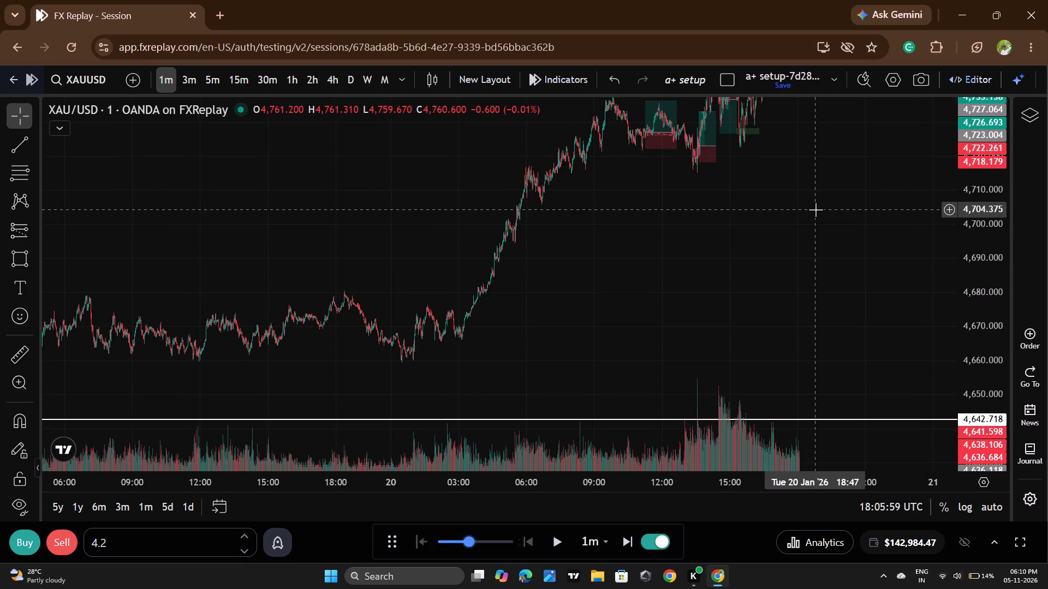
left_click_drag(742, 247, 777, 329)
scroll(520, 301, "down", 2)
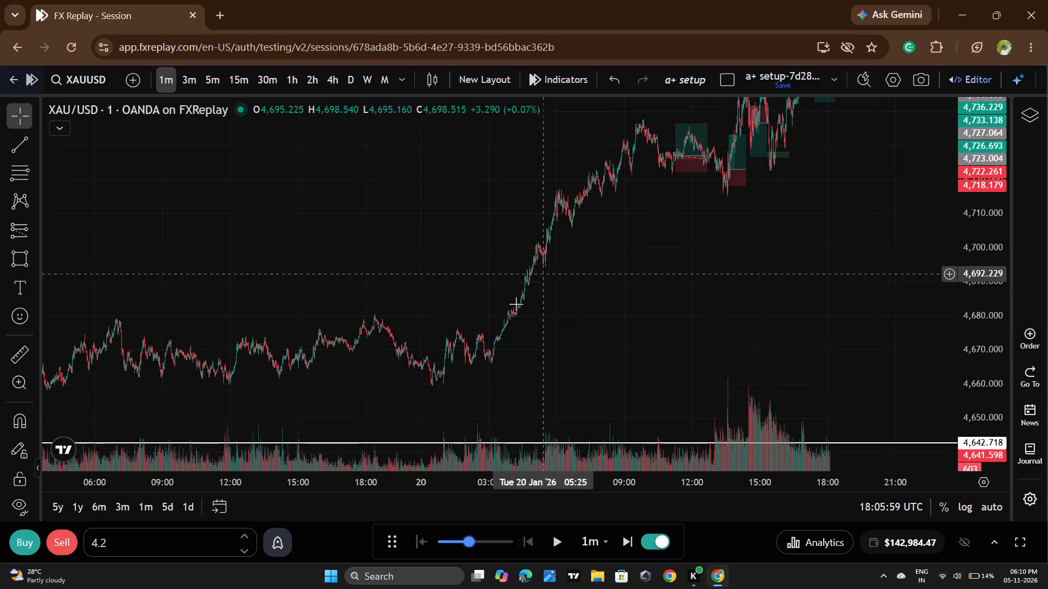
scroll(516, 304, "down", 2)
scroll(780, 312, "up", 3)
left_click_drag(780, 300, 713, 425)
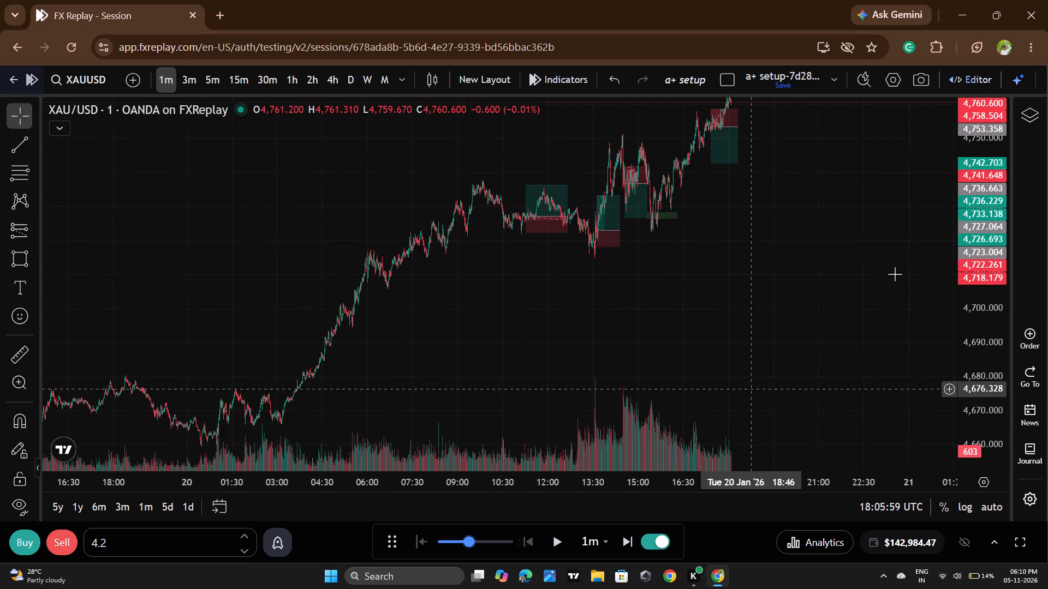
left_click_drag(896, 268, 854, 425)
scroll(982, 209, "up", 6)
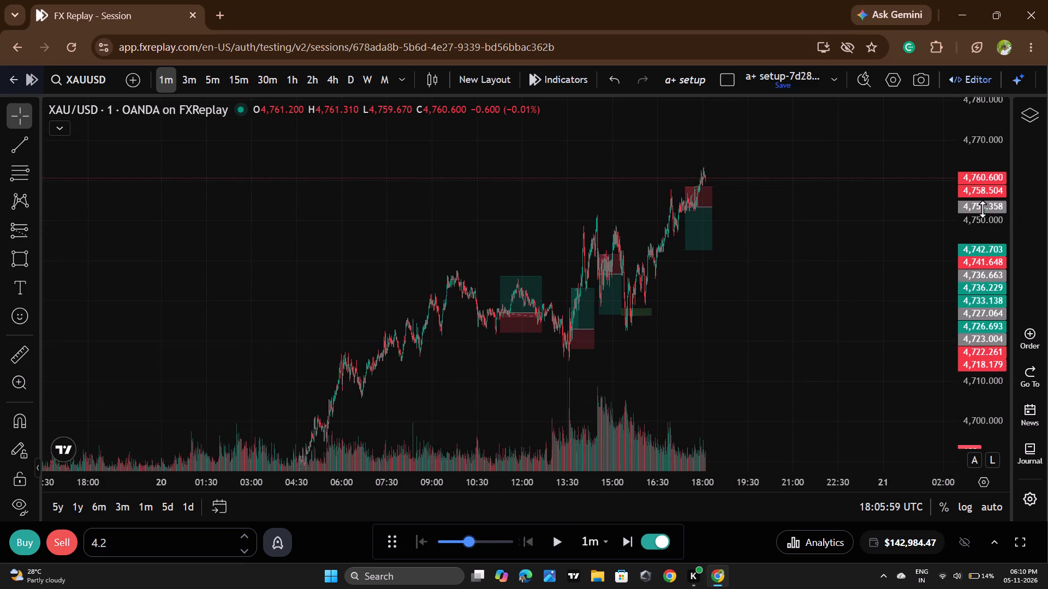
scroll(982, 209, "up", 4)
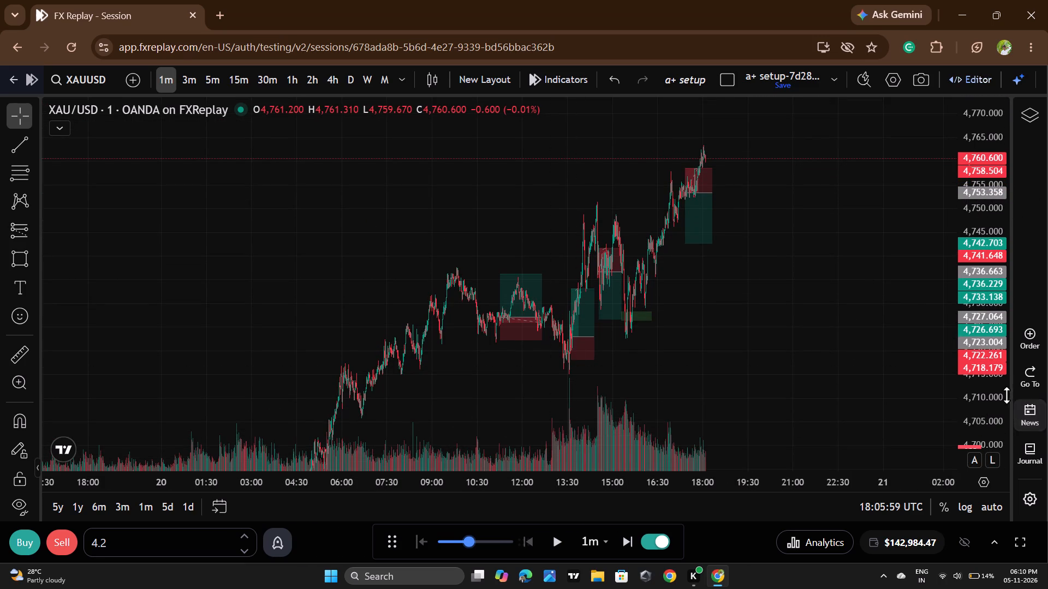
scroll(739, 347, "up", 2)
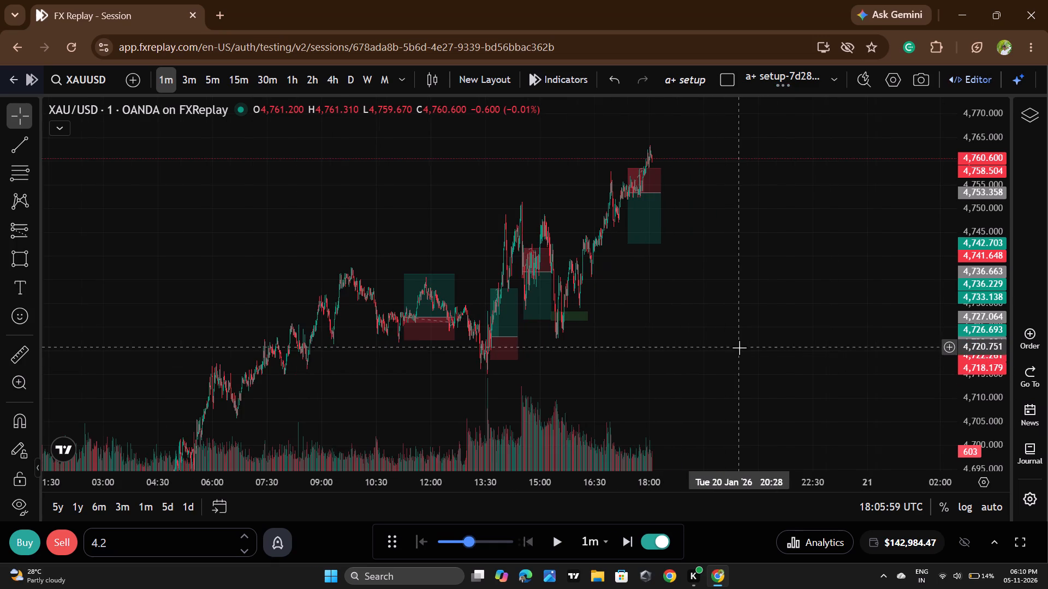
Resume the replay, raise its speed to 16x per second, and pause it at 19:30 on 20 January.
left_click(545, 545)
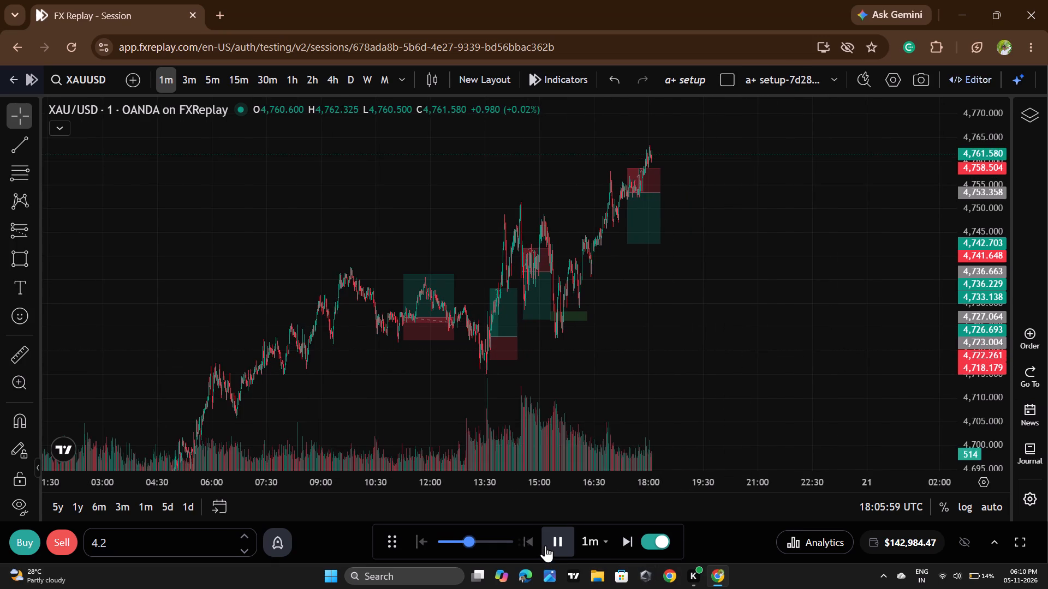
left_click(523, 541)
left_click(517, 544)
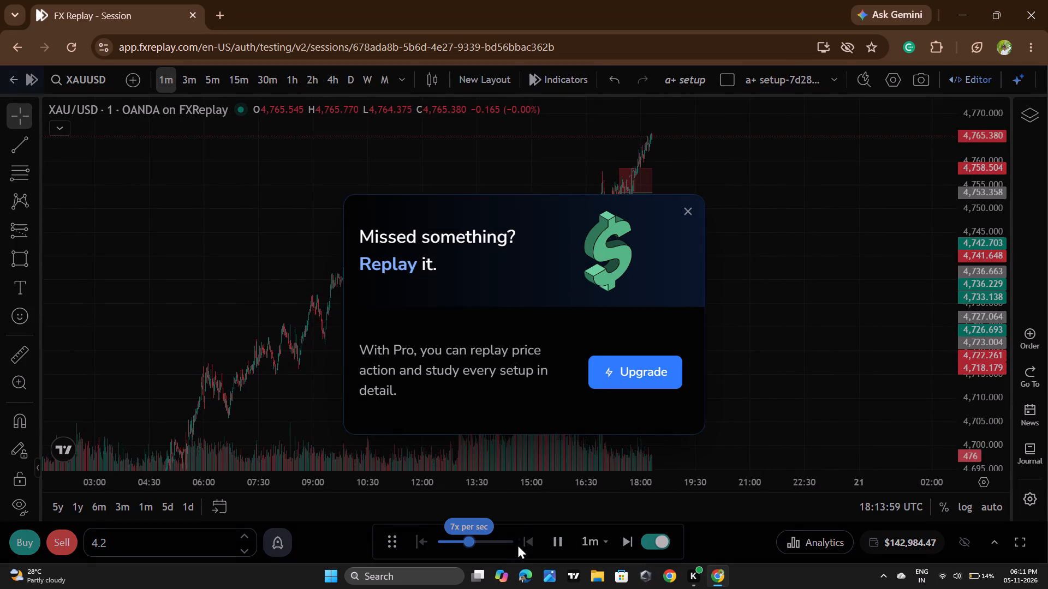
left_click(513, 541)
left_click(683, 214)
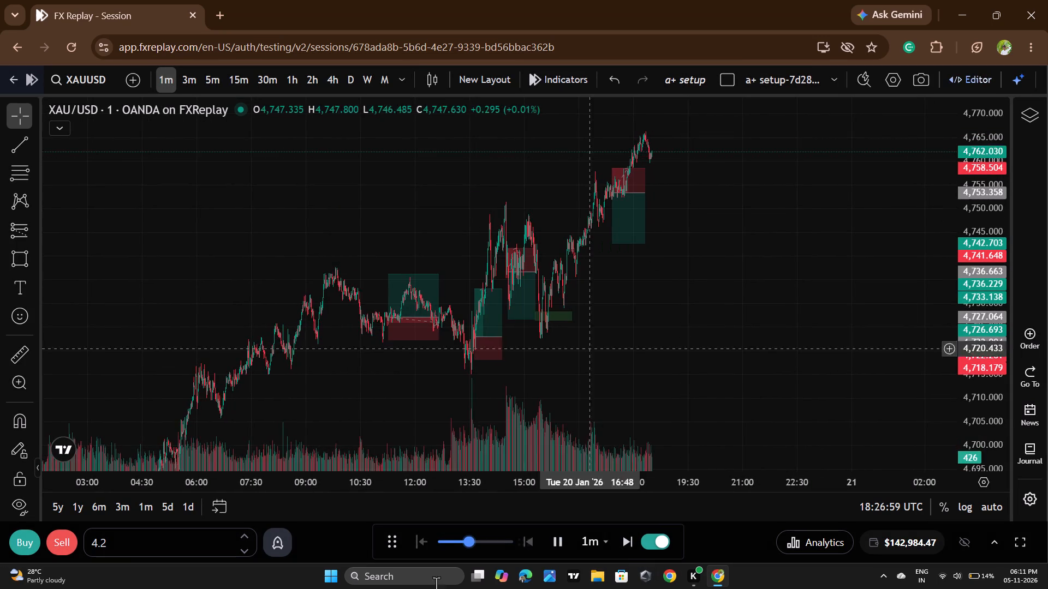
left_click_drag(503, 538, 521, 541)
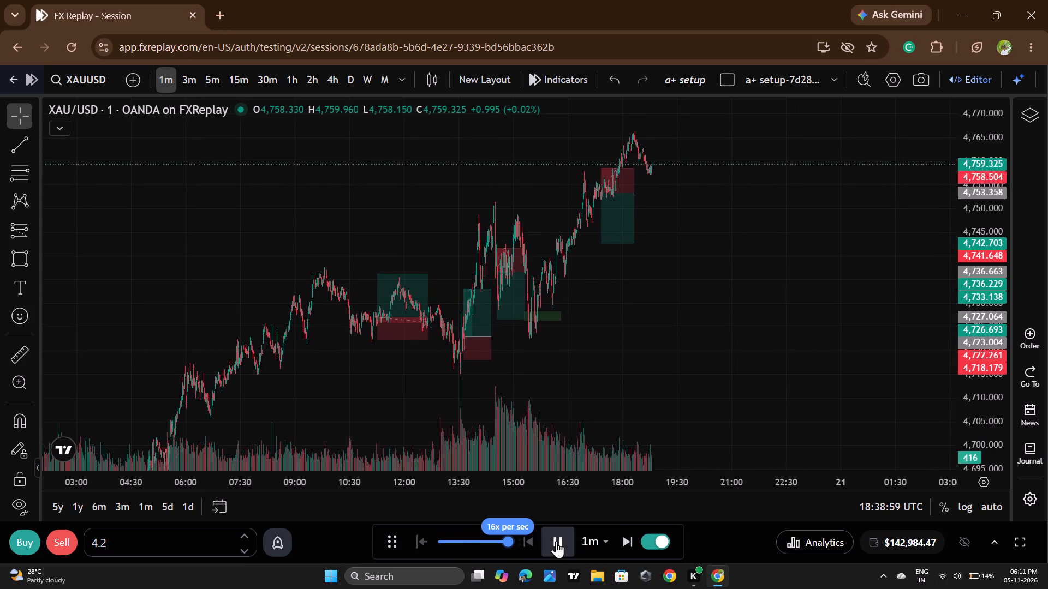
left_click(556, 541)
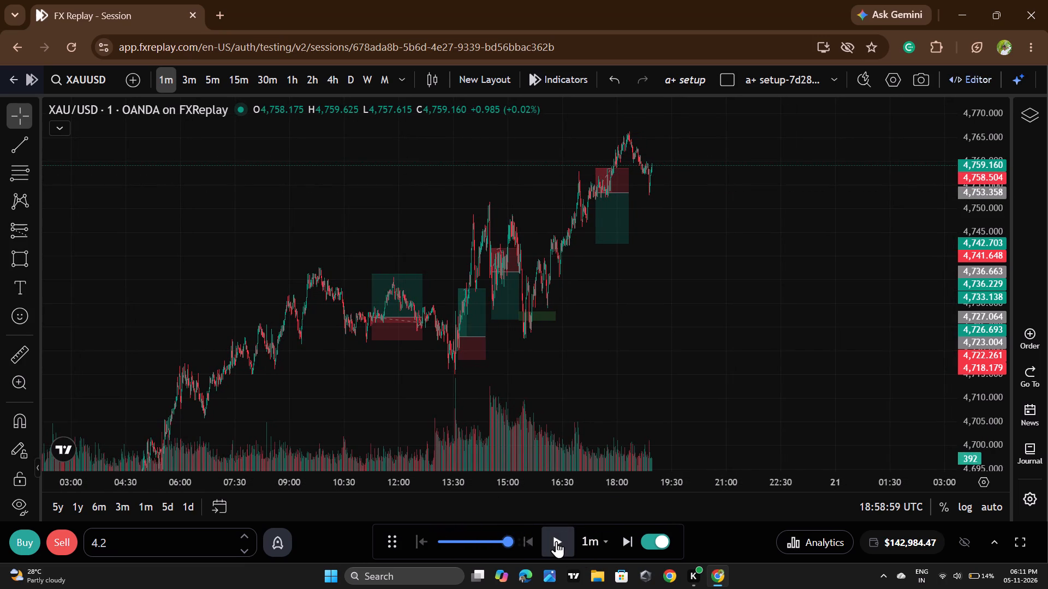
left_click(556, 541)
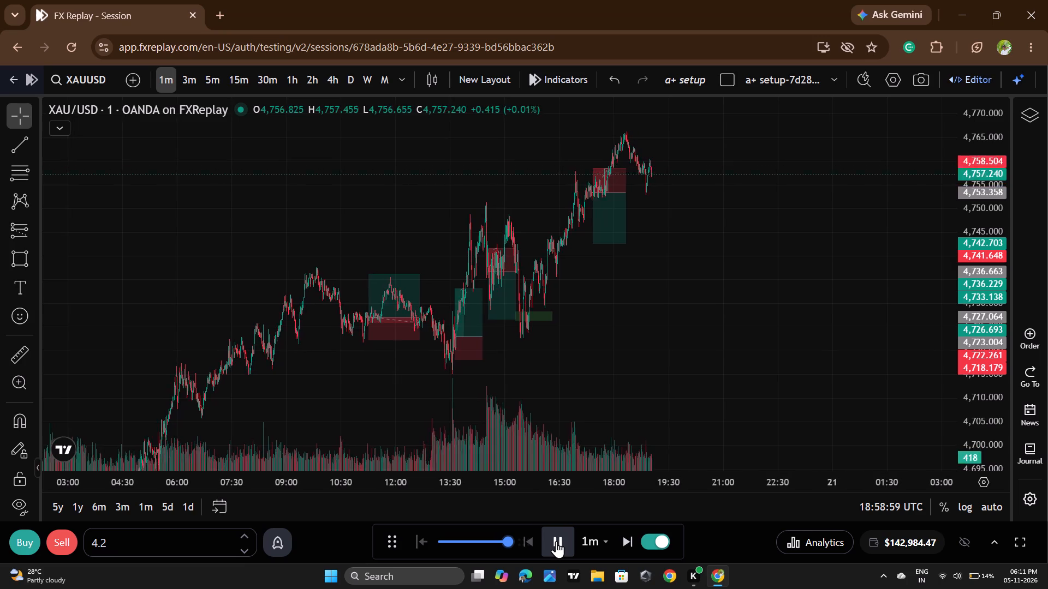
left_click(556, 541)
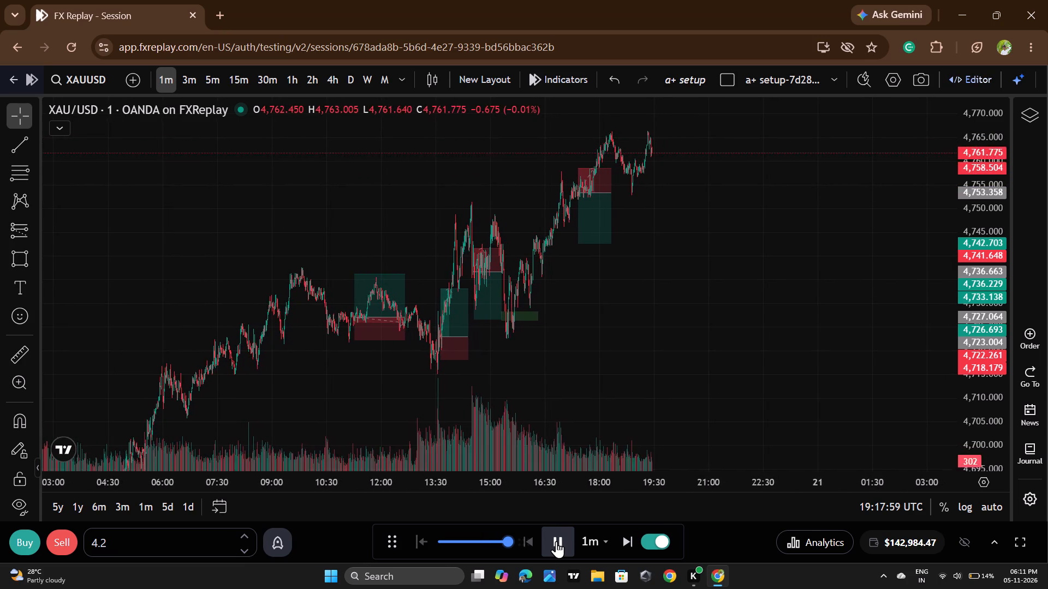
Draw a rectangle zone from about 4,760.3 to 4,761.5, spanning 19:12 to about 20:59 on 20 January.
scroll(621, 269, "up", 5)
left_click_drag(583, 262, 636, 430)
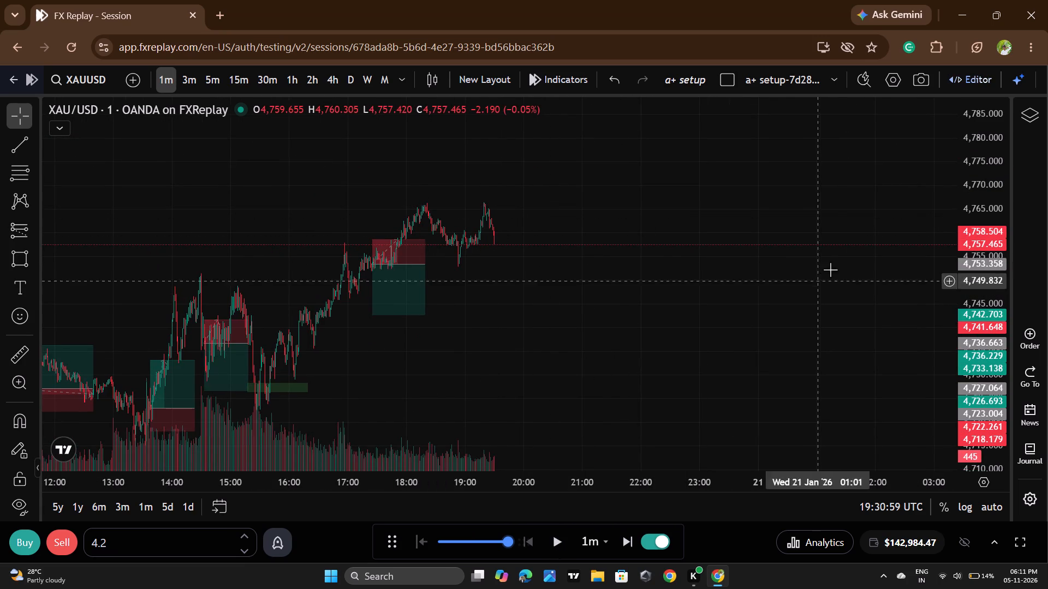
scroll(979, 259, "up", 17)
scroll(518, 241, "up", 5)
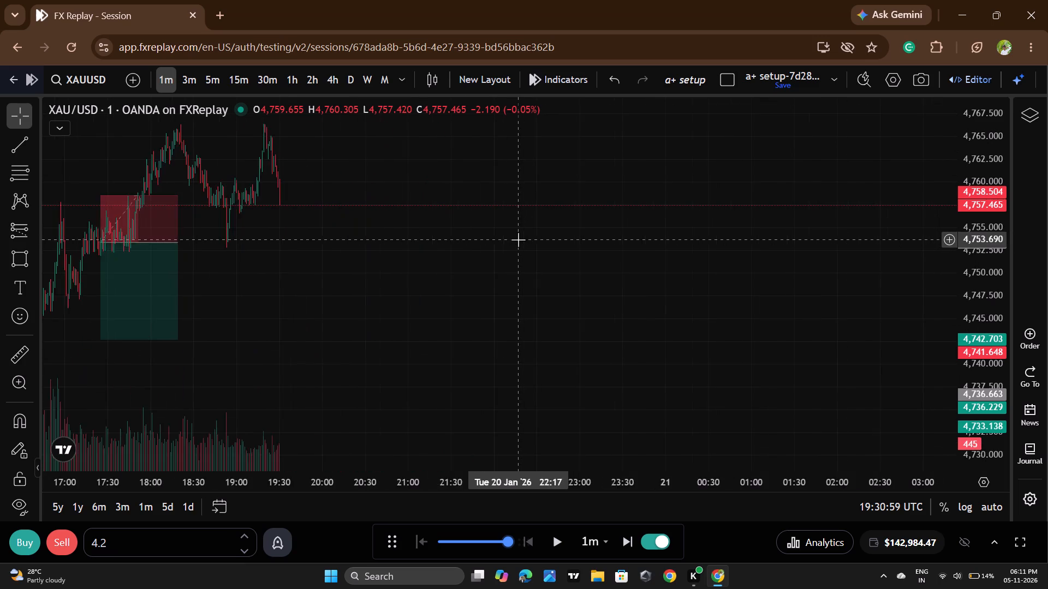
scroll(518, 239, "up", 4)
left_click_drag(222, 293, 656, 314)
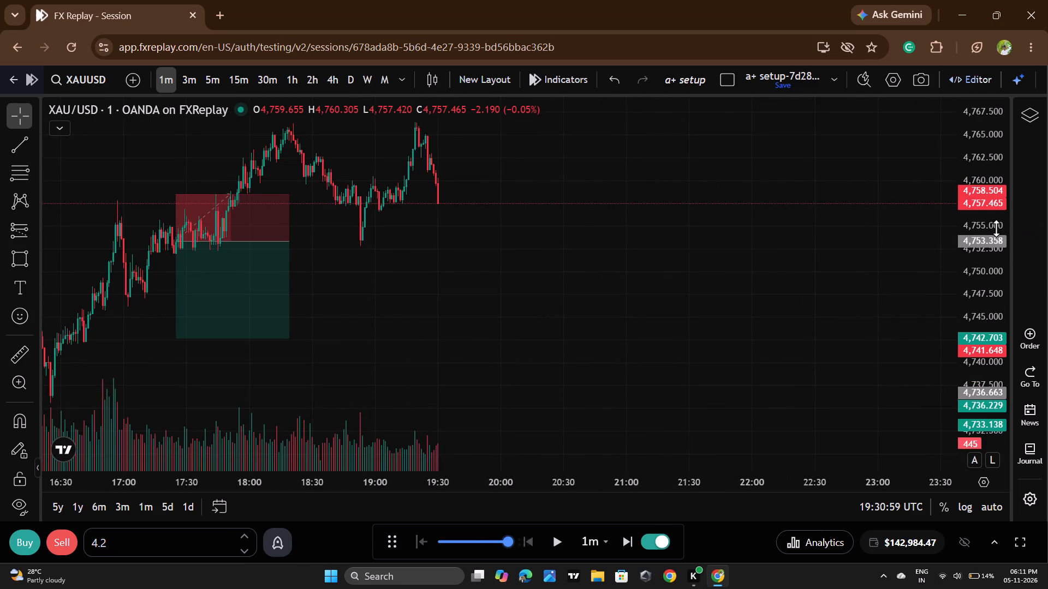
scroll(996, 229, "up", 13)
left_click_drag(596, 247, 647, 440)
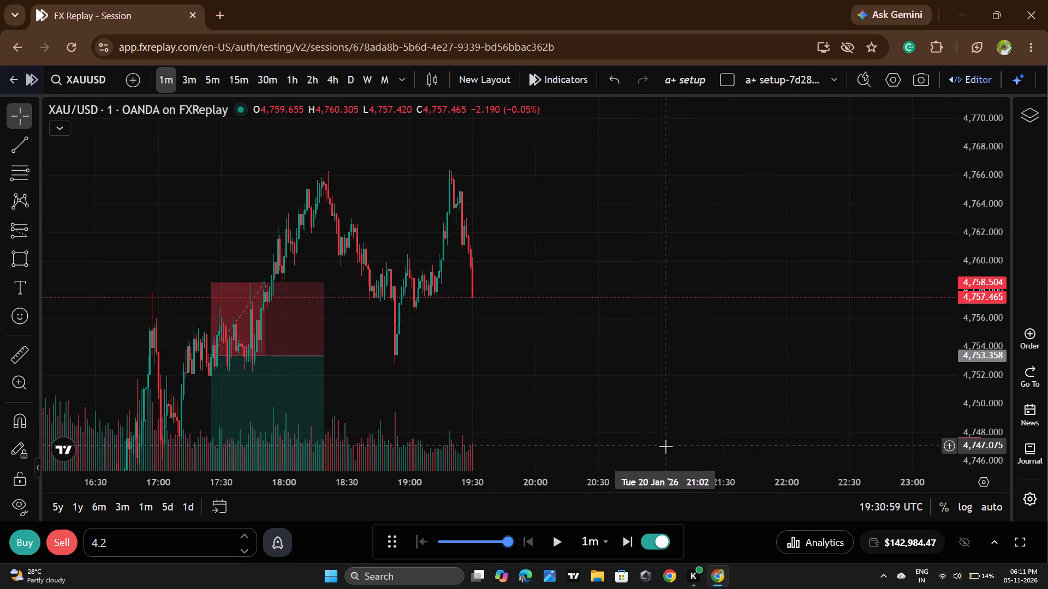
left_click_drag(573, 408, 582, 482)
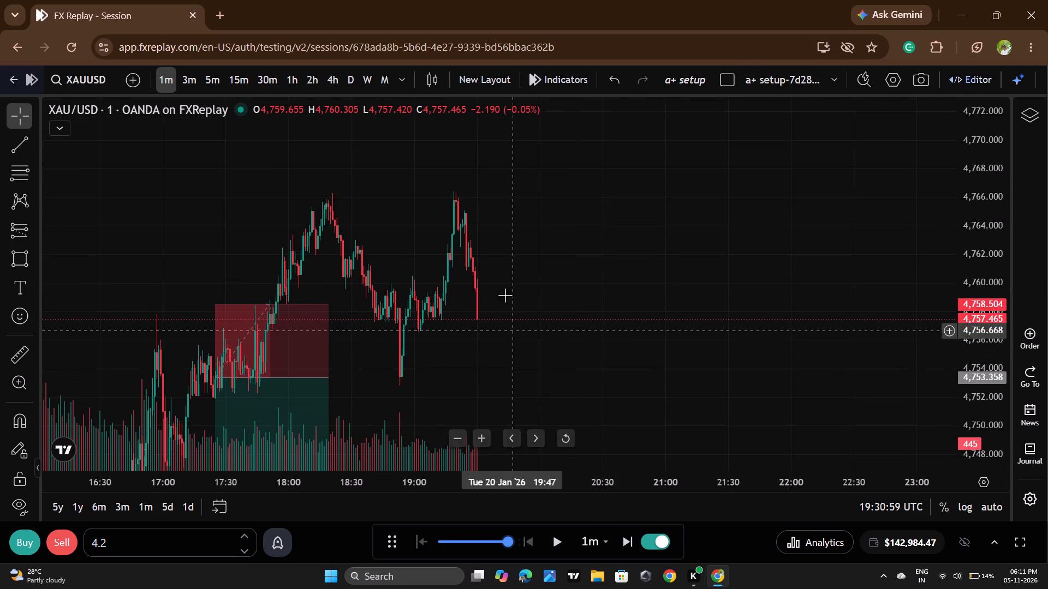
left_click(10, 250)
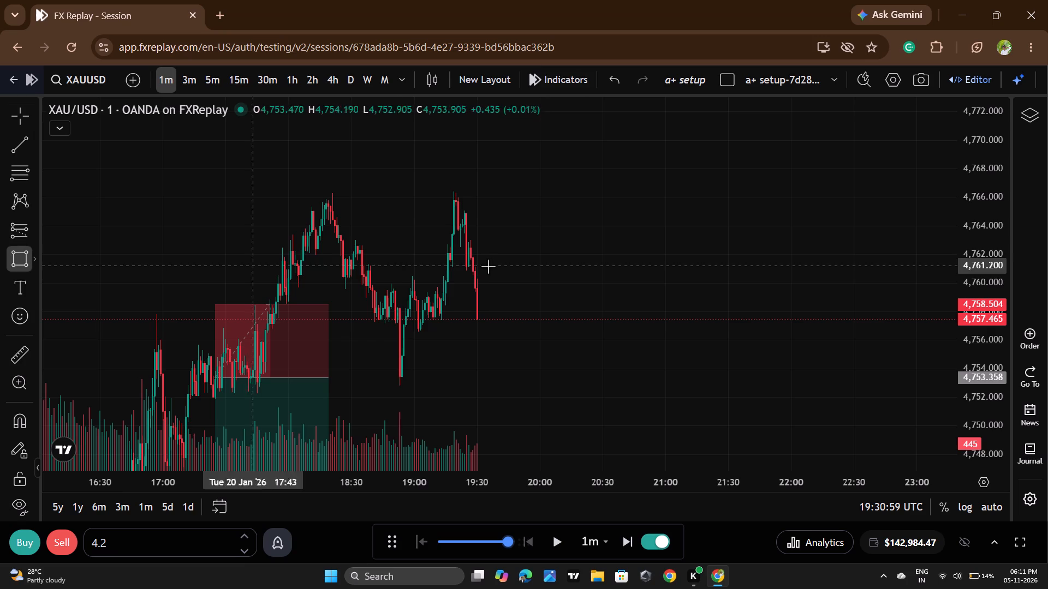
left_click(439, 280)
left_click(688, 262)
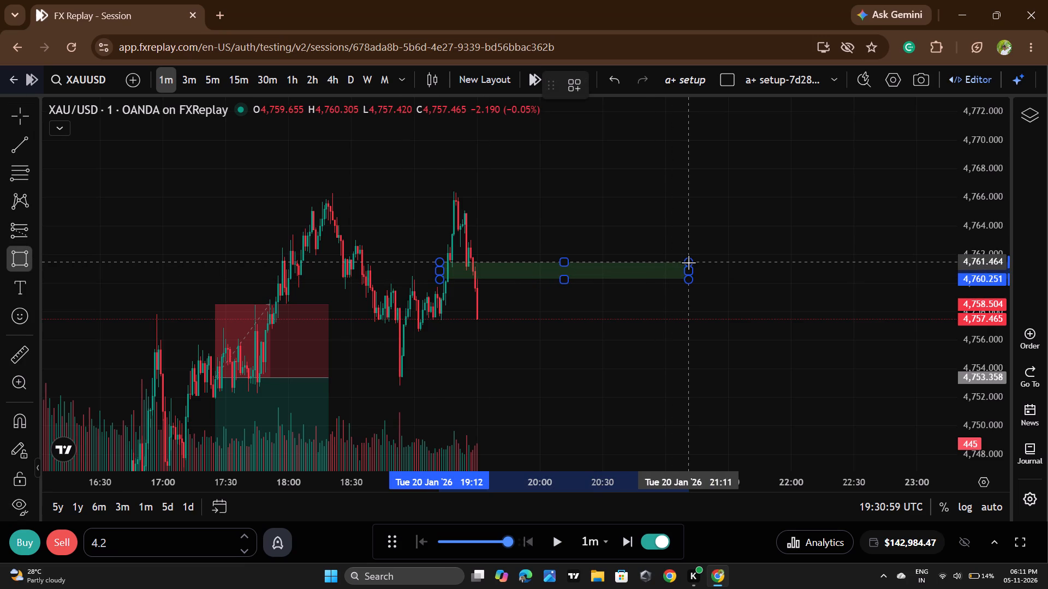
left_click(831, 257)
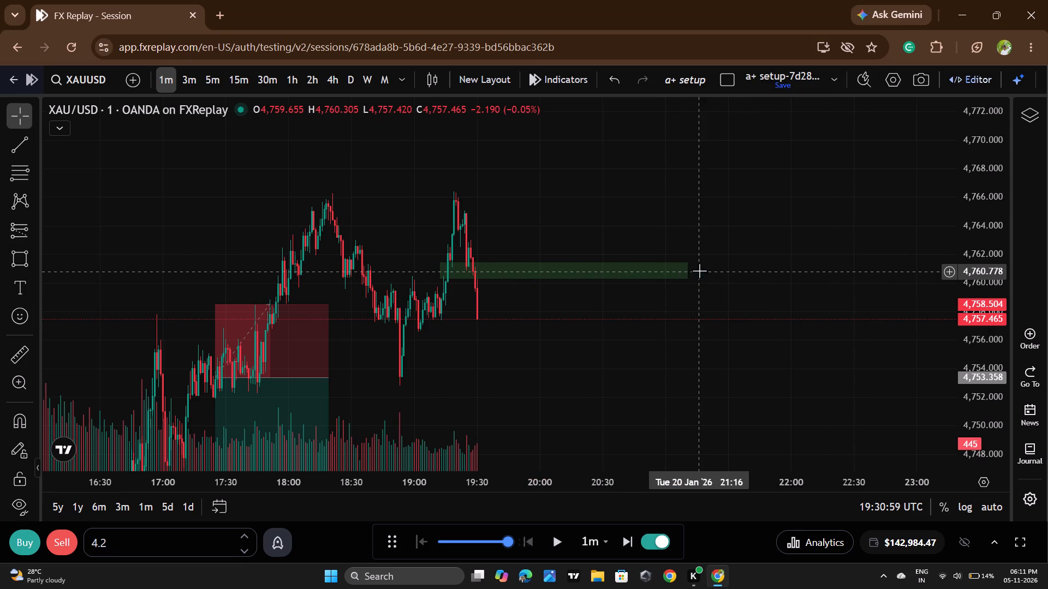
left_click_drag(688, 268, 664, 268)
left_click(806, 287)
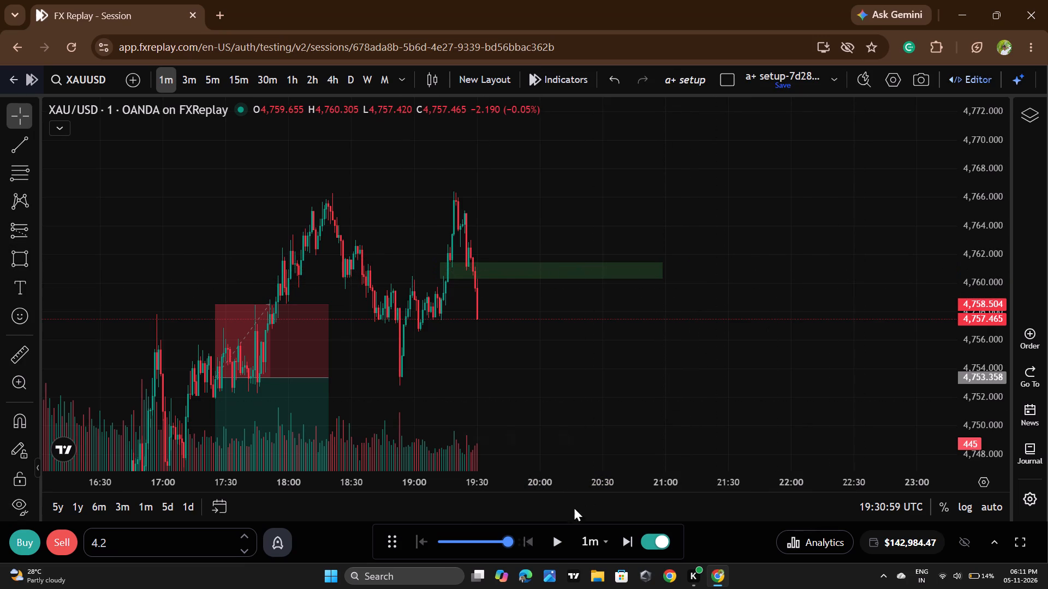
Advance the replay in short bursts to 19:41 on 20 January.
double_click(550, 546)
double_click(552, 545)
double_click(552, 544)
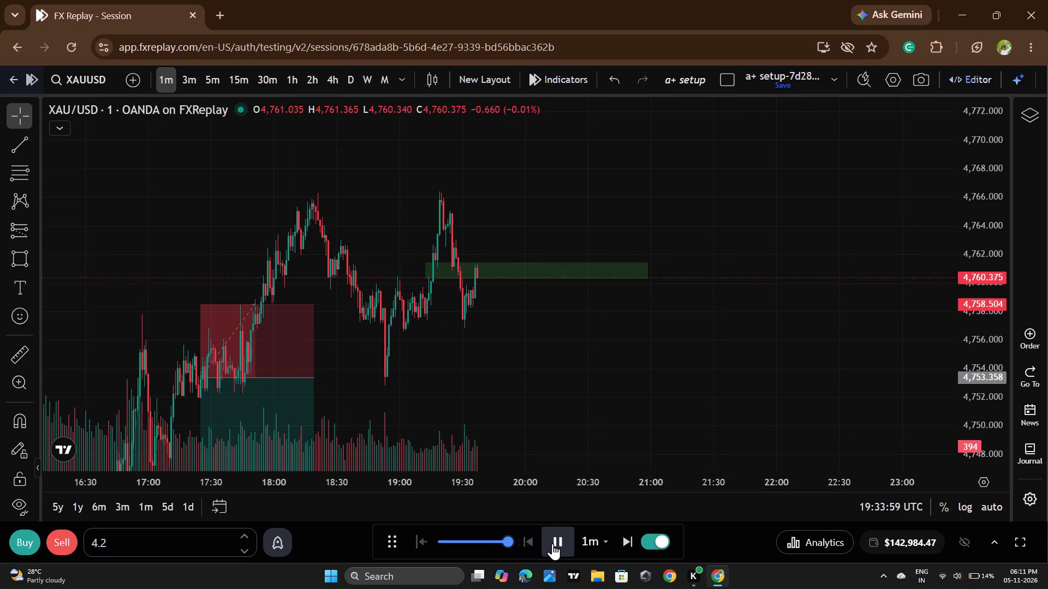
double_click(552, 543)
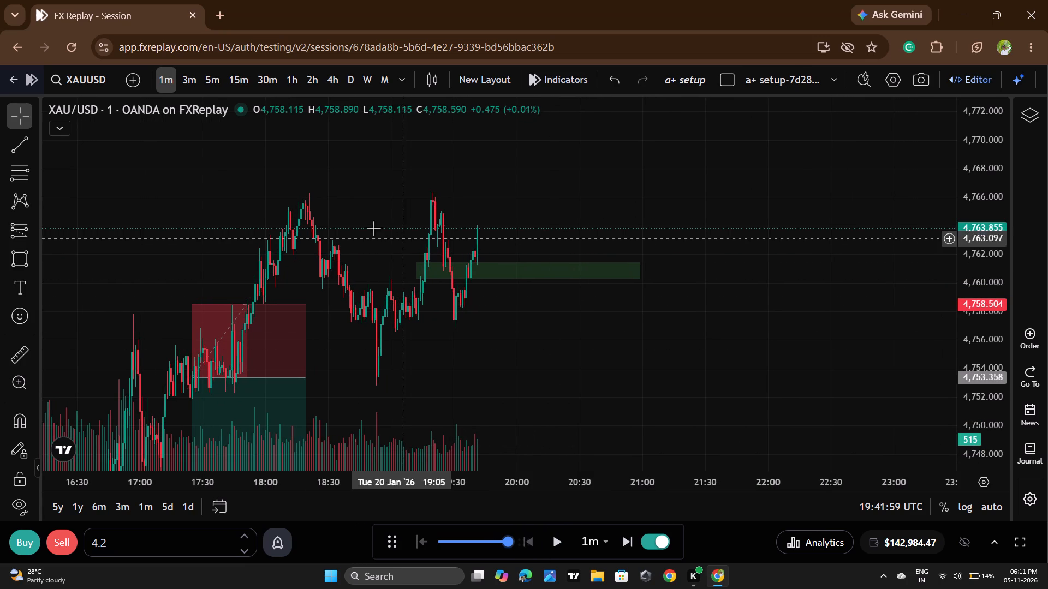
Draw a rectangle zone from about 4,762.6 to 4,765.2, spanning 19:16 to 21:19 on 20 January.
left_click(0, 247)
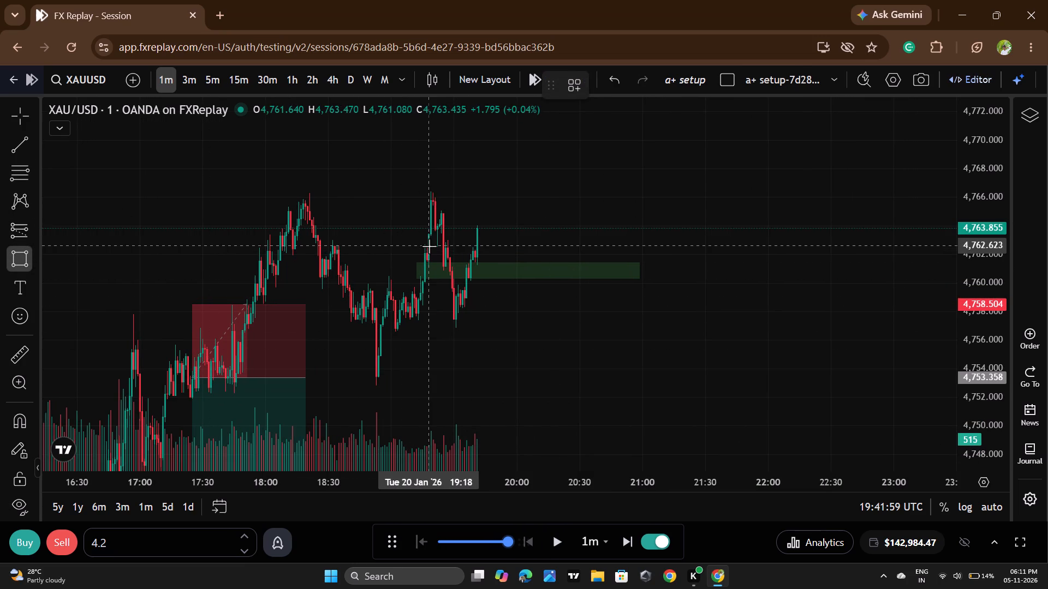
left_click(425, 245)
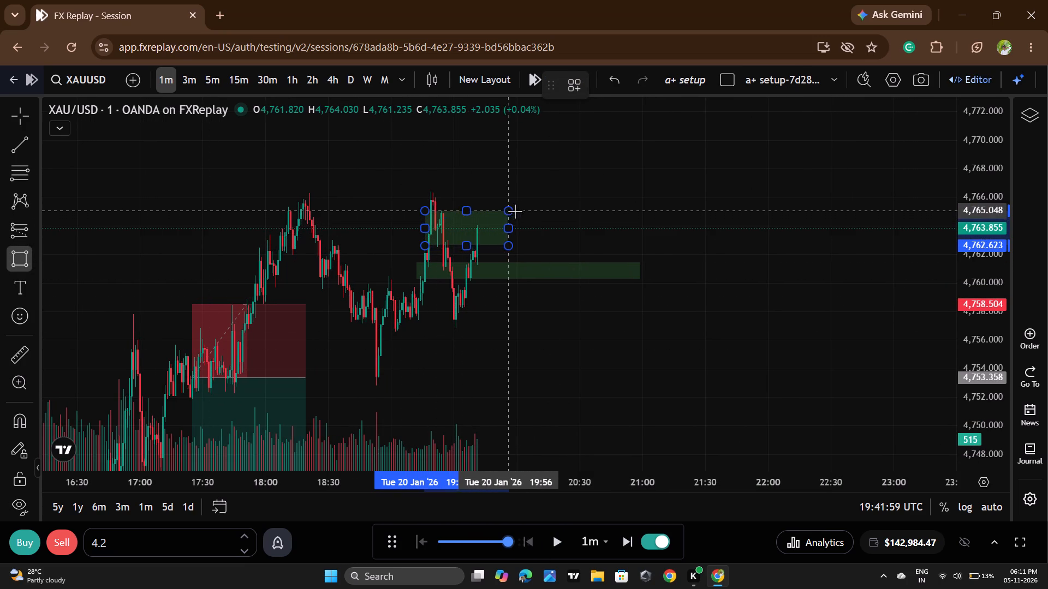
left_click(682, 209)
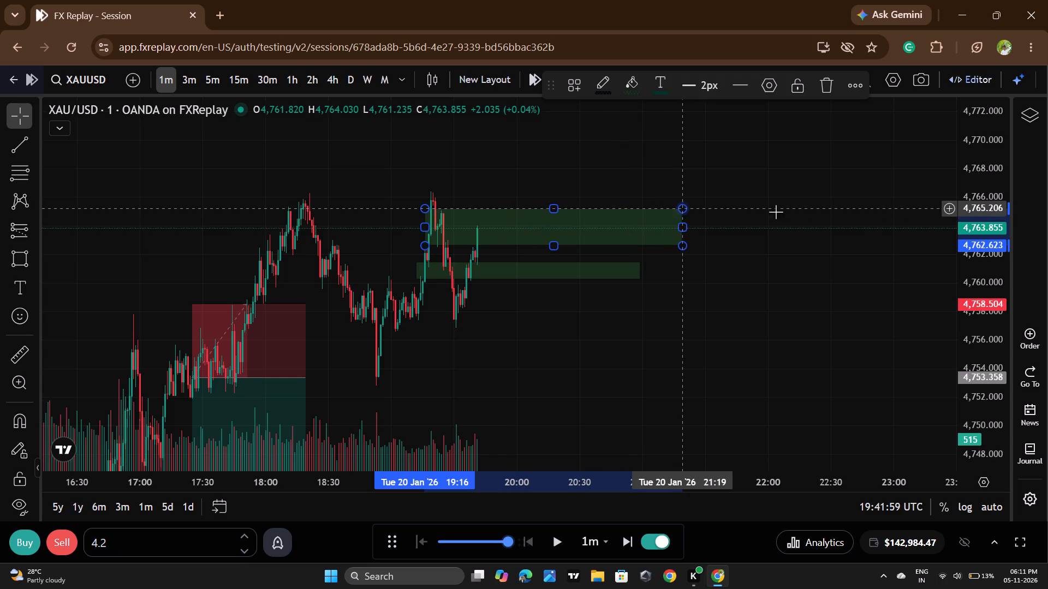
left_click(818, 214)
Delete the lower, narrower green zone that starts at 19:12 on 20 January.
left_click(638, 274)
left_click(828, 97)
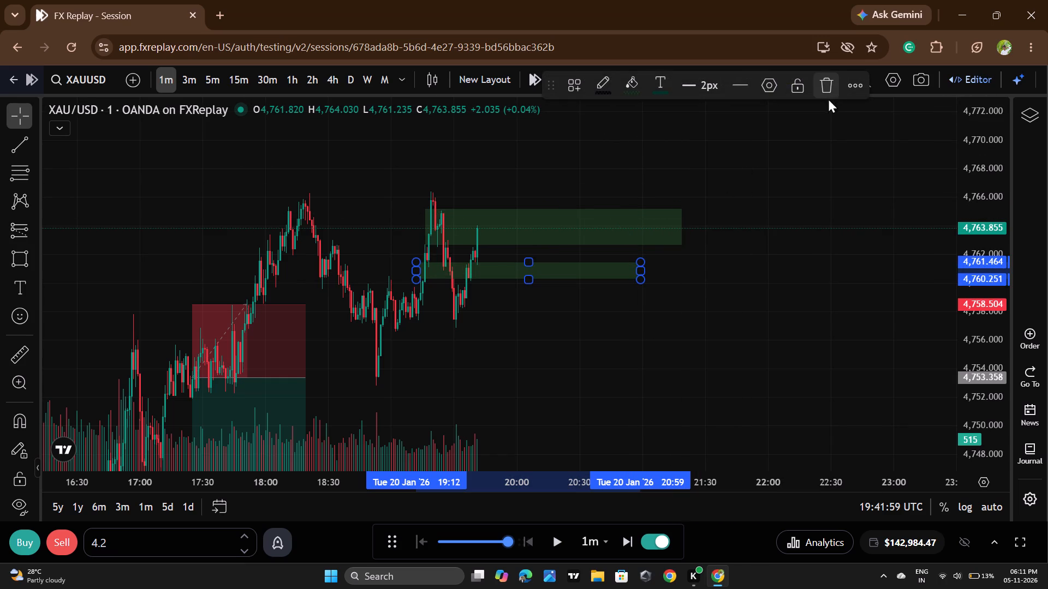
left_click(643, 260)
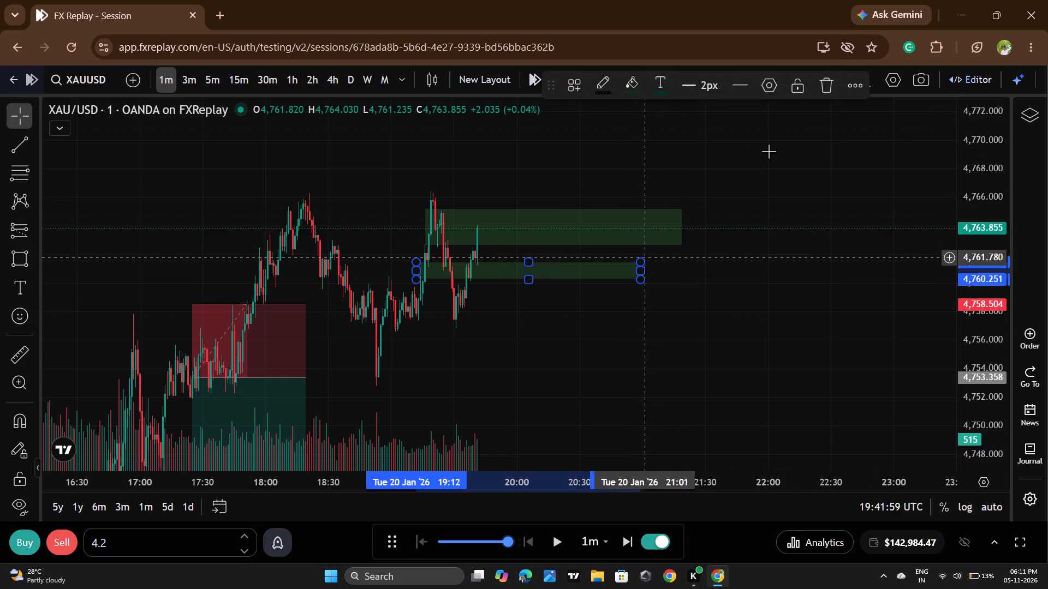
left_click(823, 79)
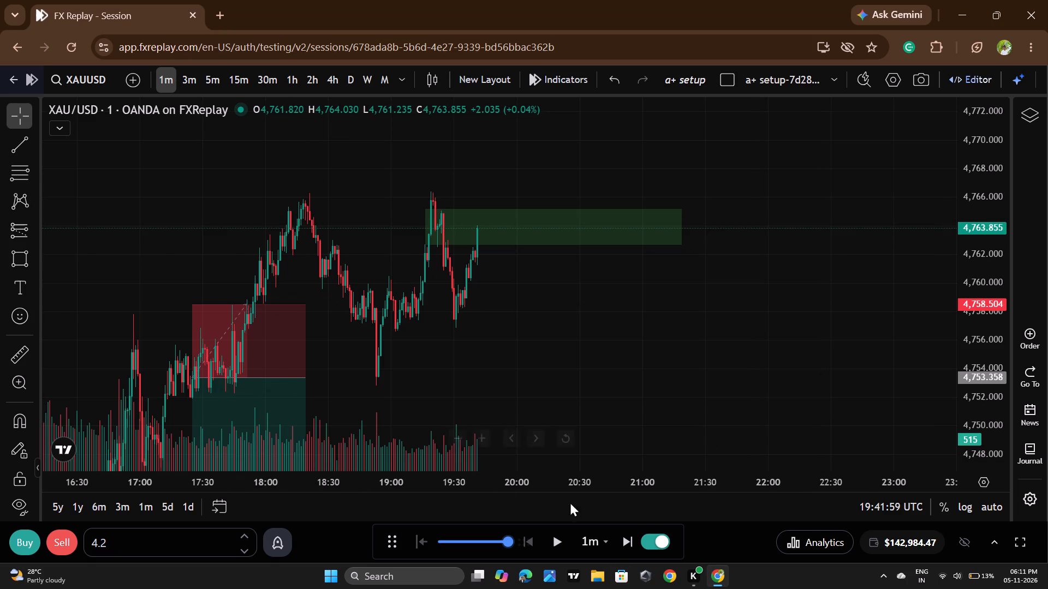
Advance the replay briefly to 19:43 on 20 January.
double_click(545, 541)
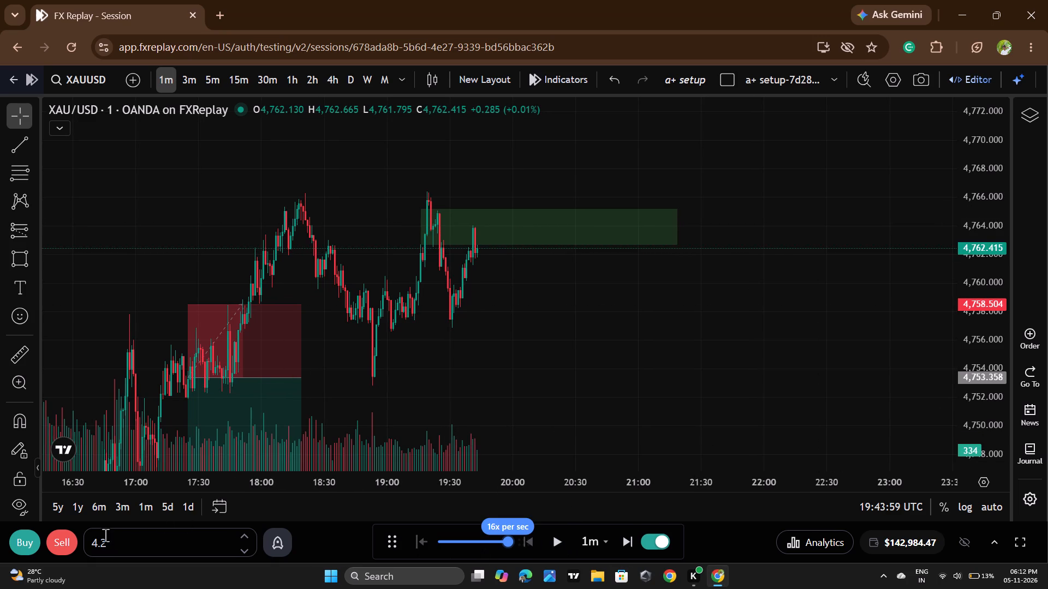
Open a market sell of 4.2 with the stop loss at 4,767.208 and take profit at 4,752.451.
left_click(61, 539)
left_click_drag(791, 251, 801, 181)
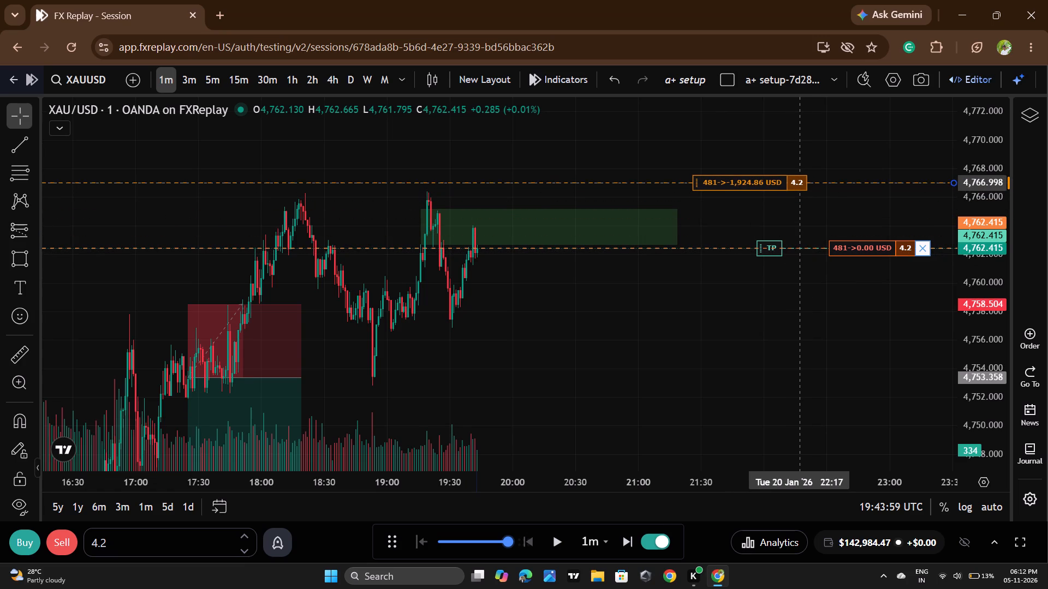
left_click_drag(801, 181, 801, 180)
scroll(550, 327, "down", 2)
left_click_drag(727, 357, 665, 291)
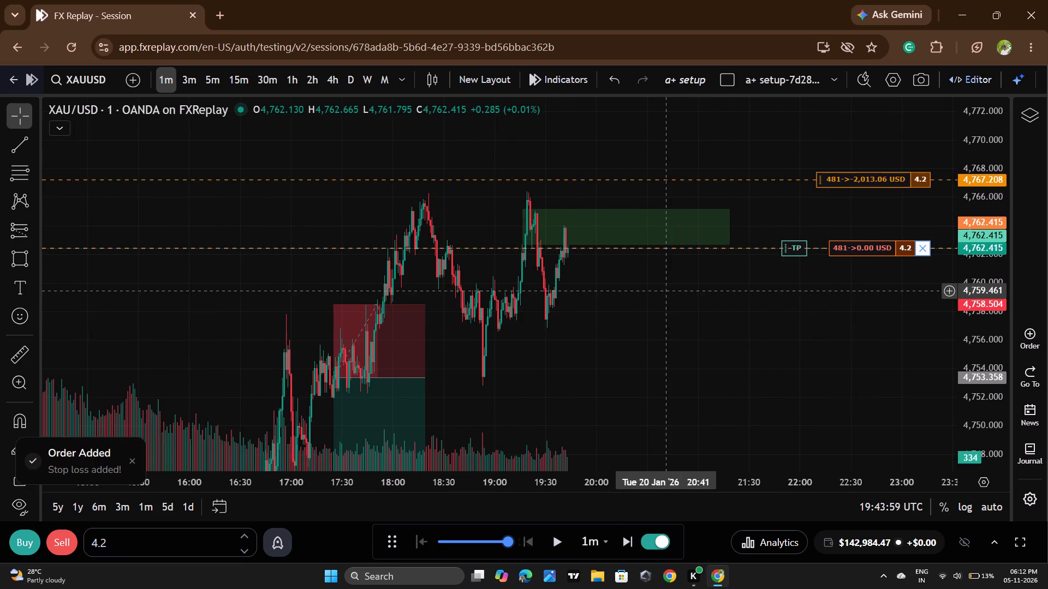
left_click_drag(665, 291, 668, 288)
left_click_drag(797, 248, 821, 388)
Draw a Short Position from 19:43 to about 21:01, entry about 4,762.4, stop about 4,767.3 and target about 4,752.4.
left_click(33, 229)
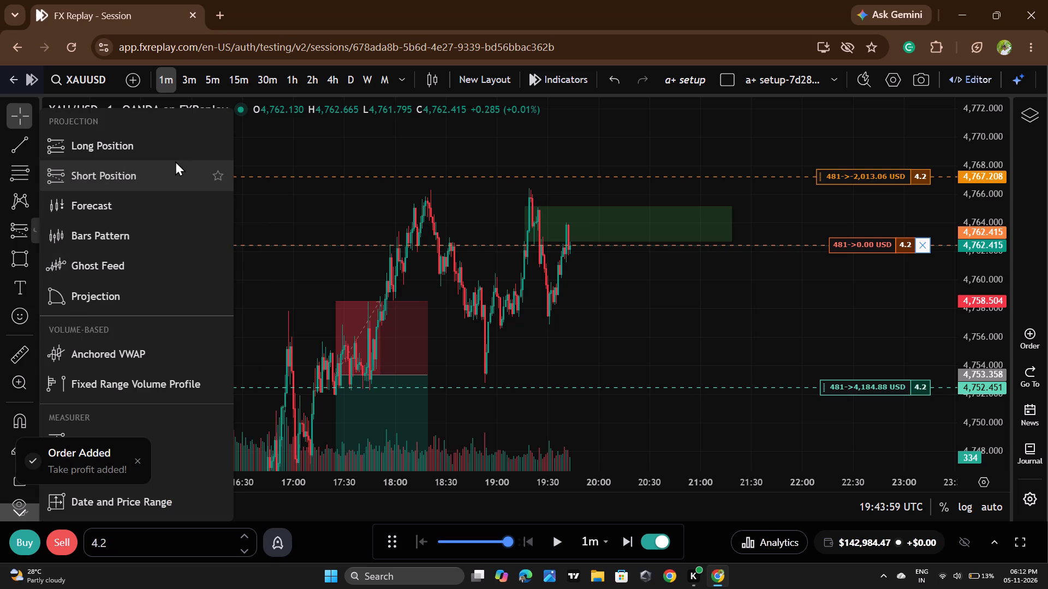
left_click(168, 160)
left_click(571, 245)
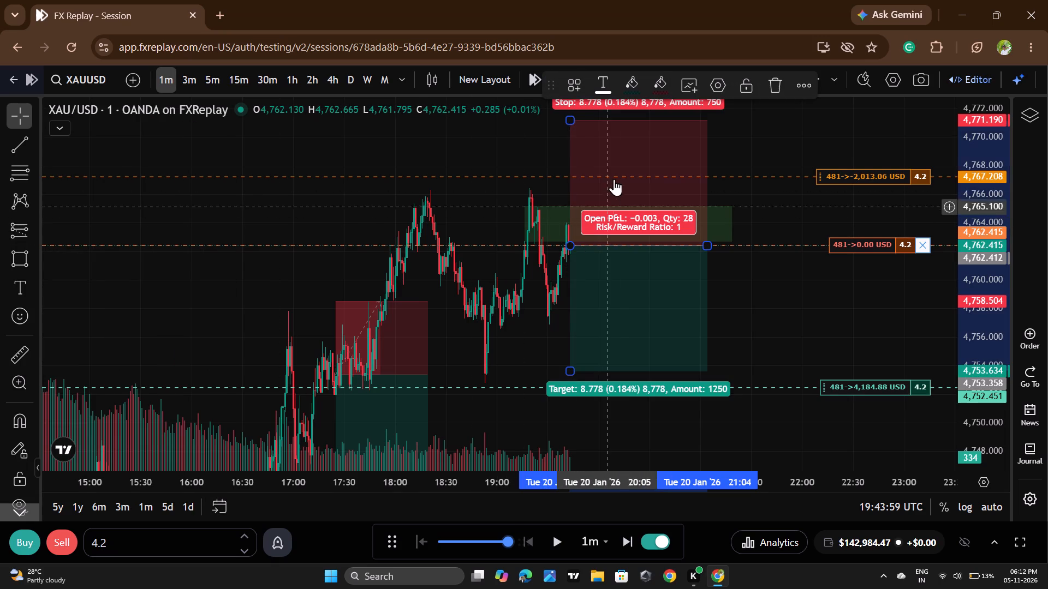
left_click_drag(569, 120, 579, 175)
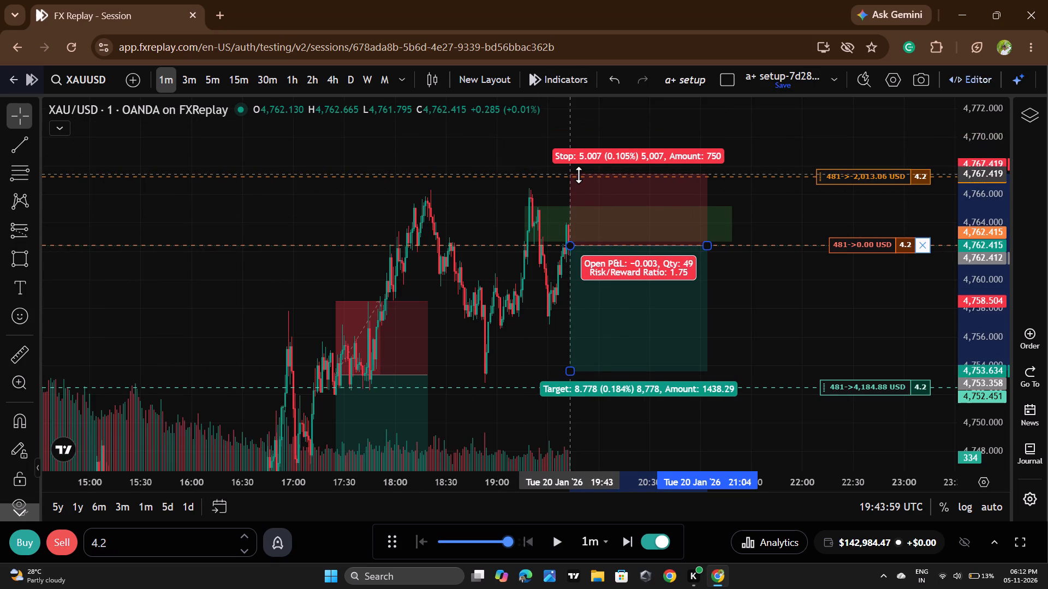
left_click_drag(579, 175, 579, 176)
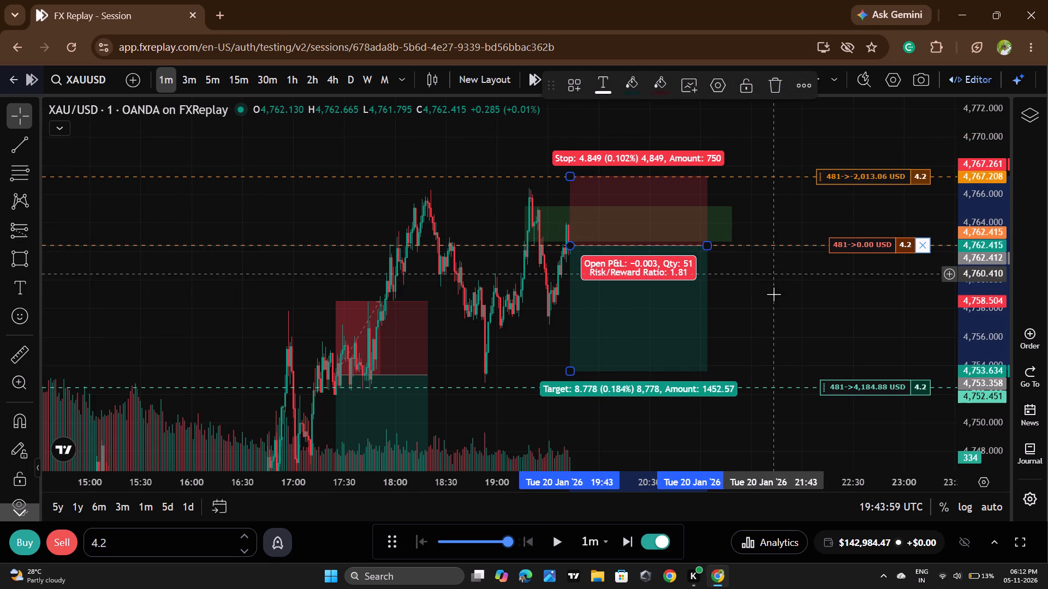
left_click_drag(774, 322, 714, 272)
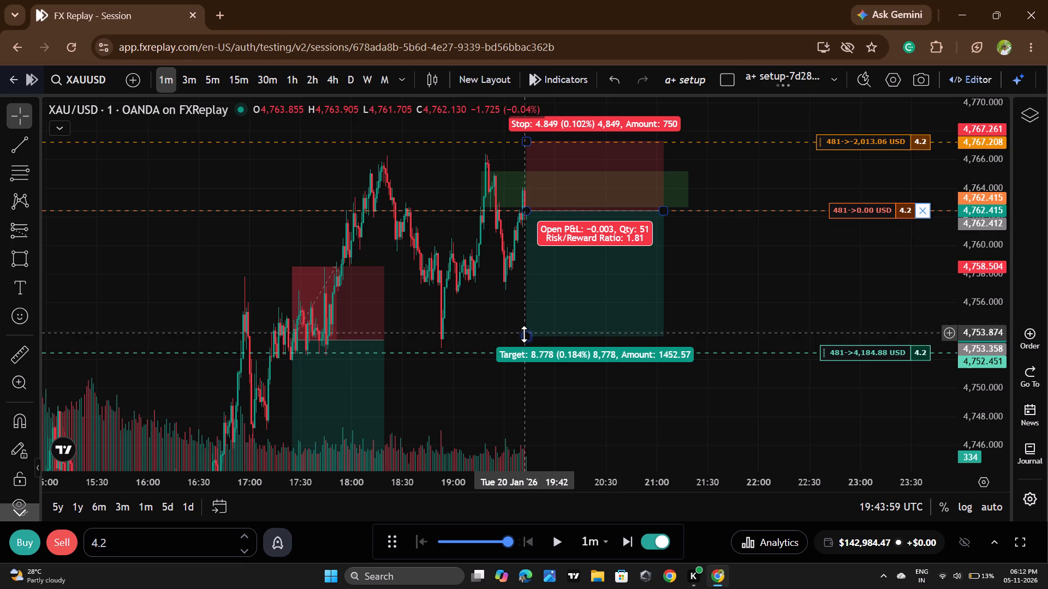
left_click_drag(524, 334, 526, 356)
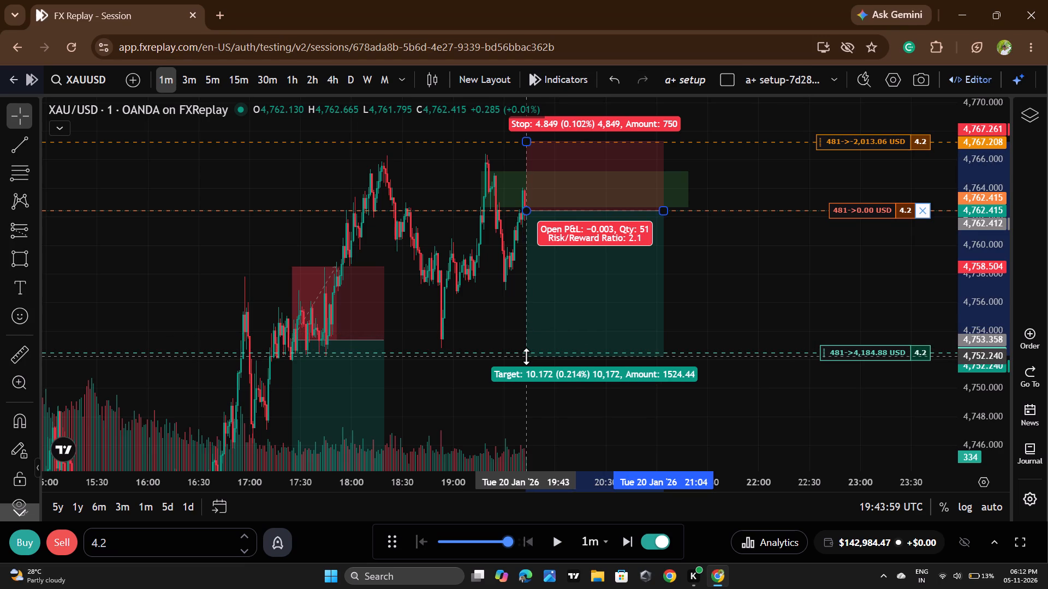
left_click_drag(526, 356, 527, 354)
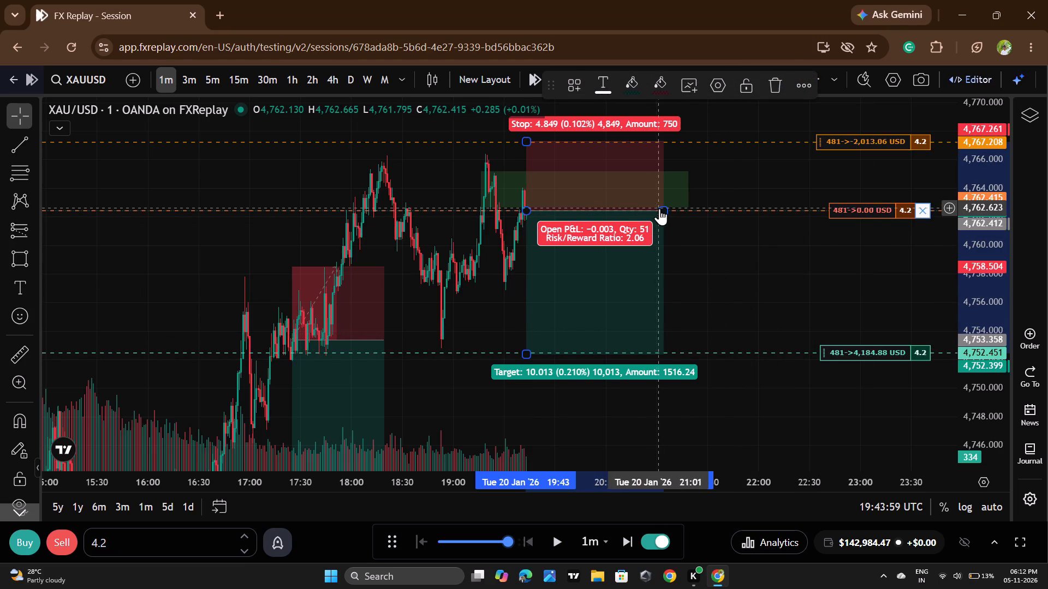
left_click_drag(662, 208, 657, 208)
left_click(722, 246)
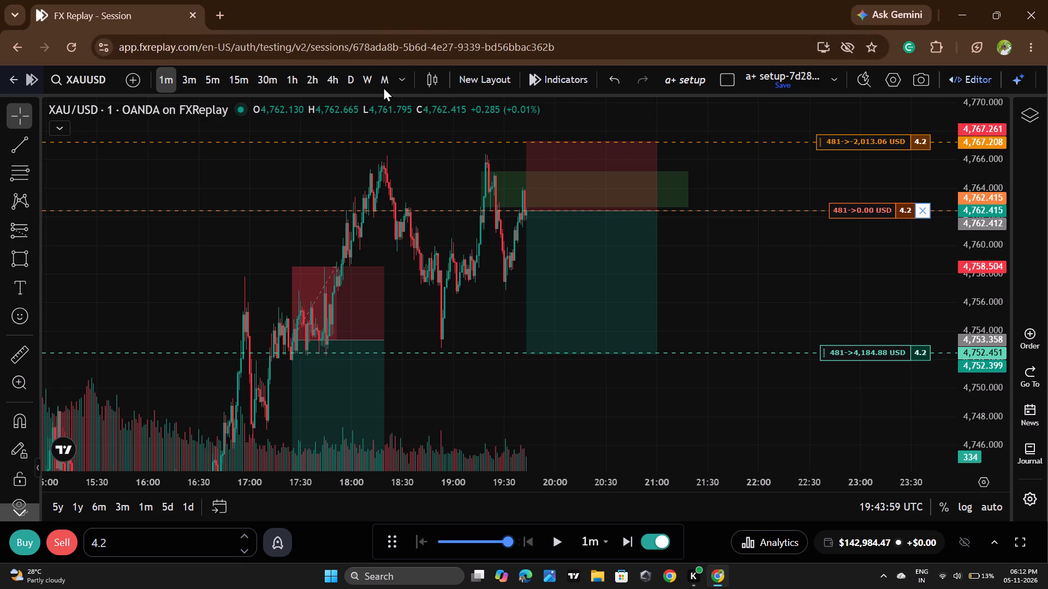
Advance the replay to 20:23 on 20 January, letting the open short run to its take profit.
triple_click(567, 534)
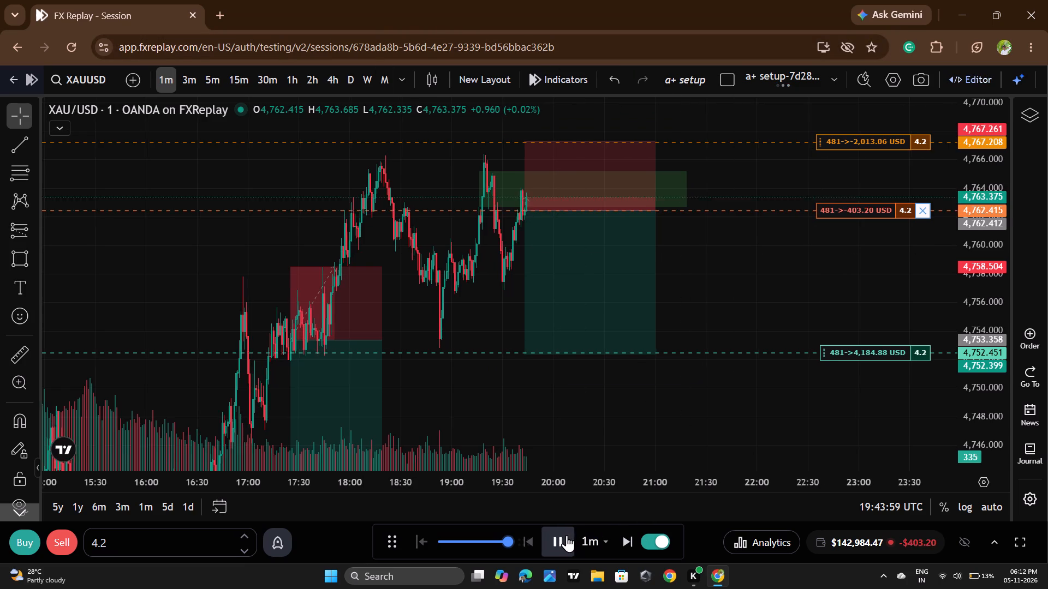
double_click(565, 536)
double_click(564, 538)
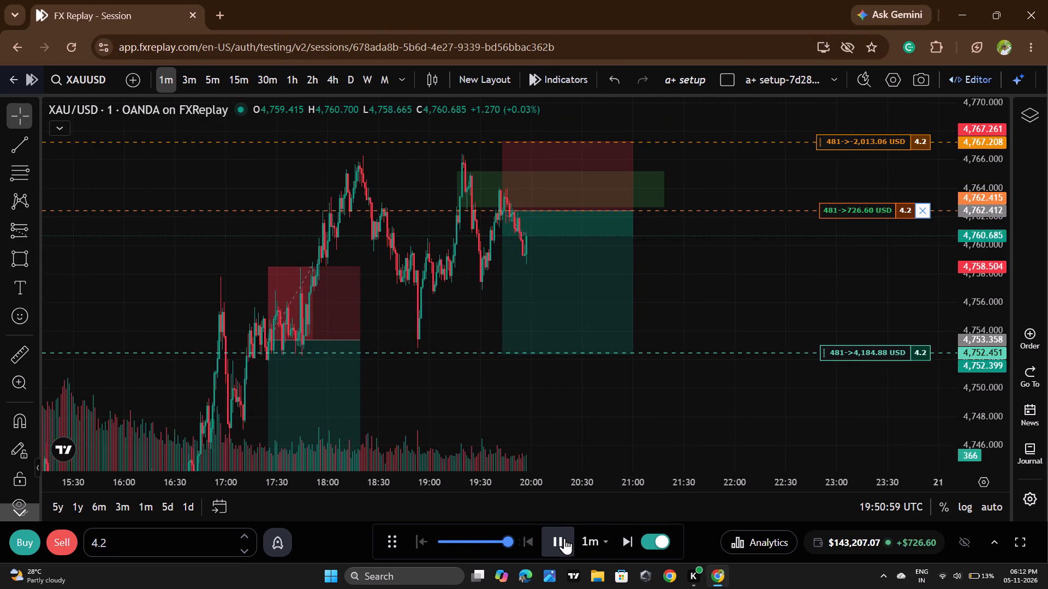
double_click(564, 538)
double_click(564, 538)
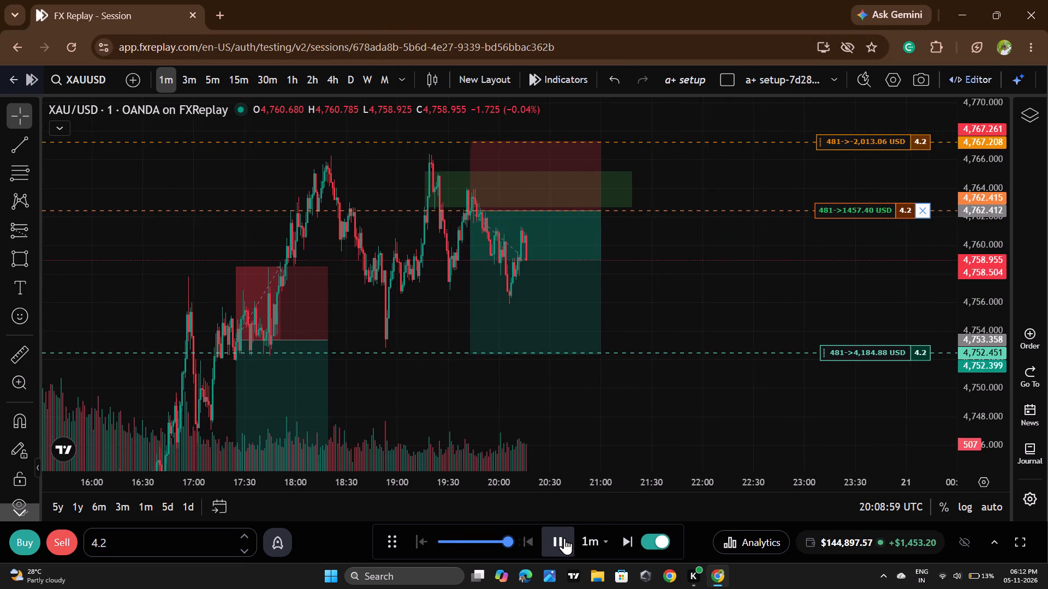
left_click(564, 538)
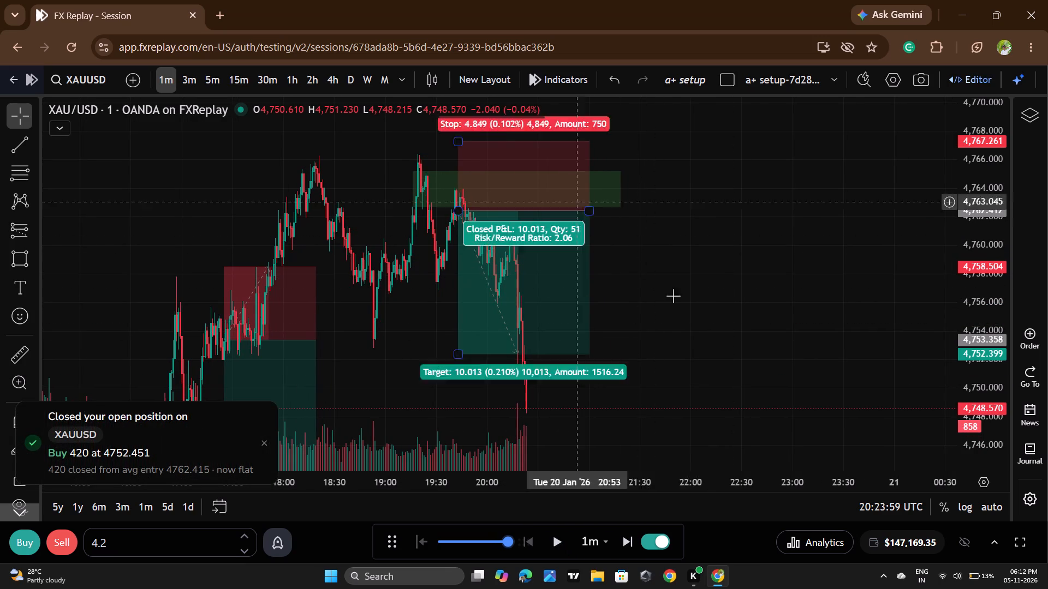
Examine the price action around the closed short and the earlier trades on 20 January.
scroll(975, 218, "down", 4)
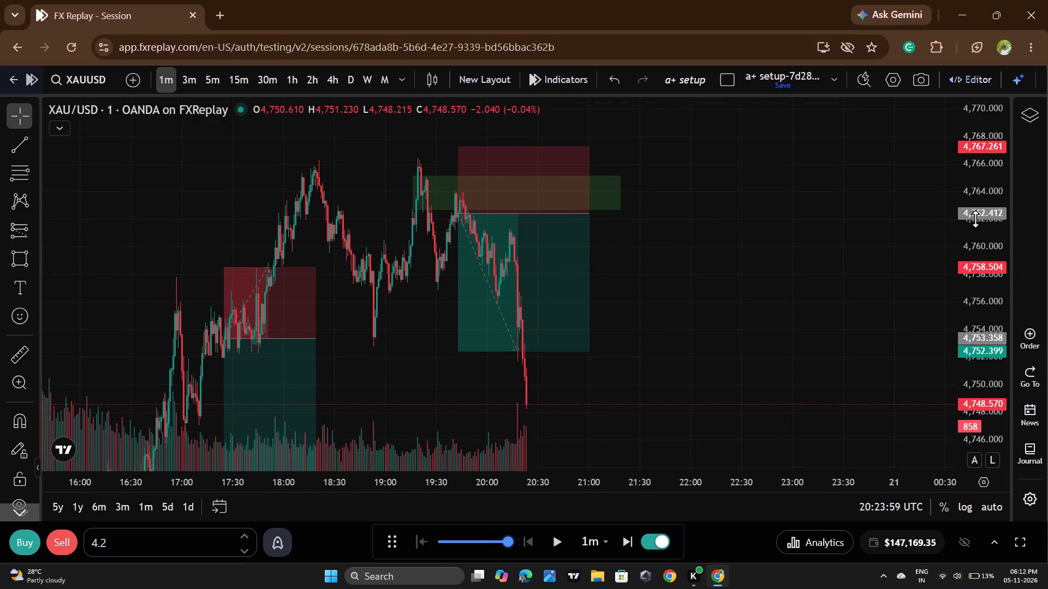
scroll(975, 219, "down", 4)
scroll(660, 260, "down", 2)
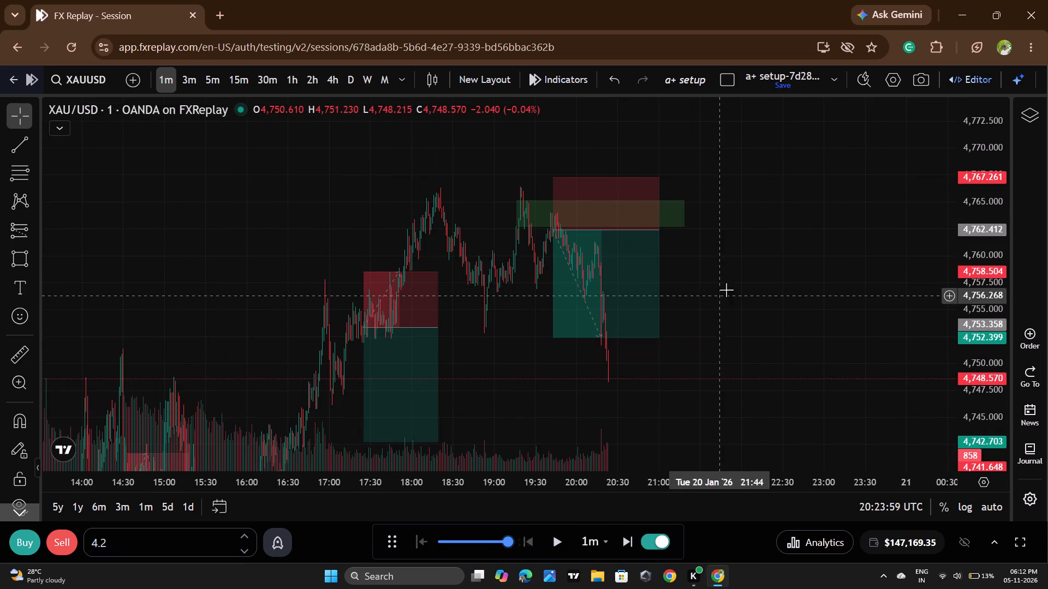
left_click_drag(755, 281, 722, 211)
scroll(991, 223, "down", 6)
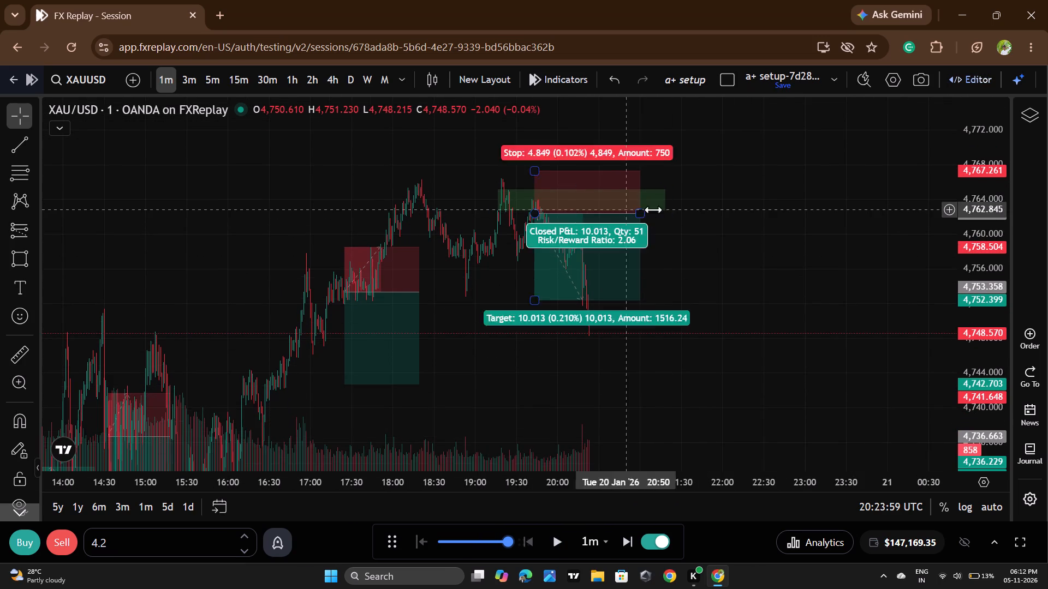
scroll(655, 211, "down", 2)
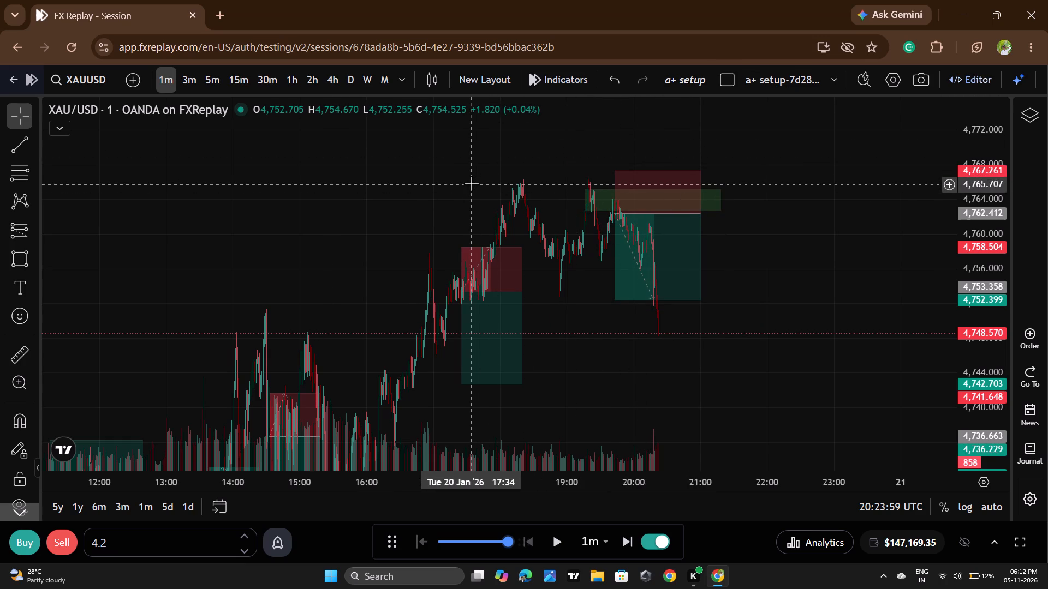
scroll(883, 305, "up", 3)
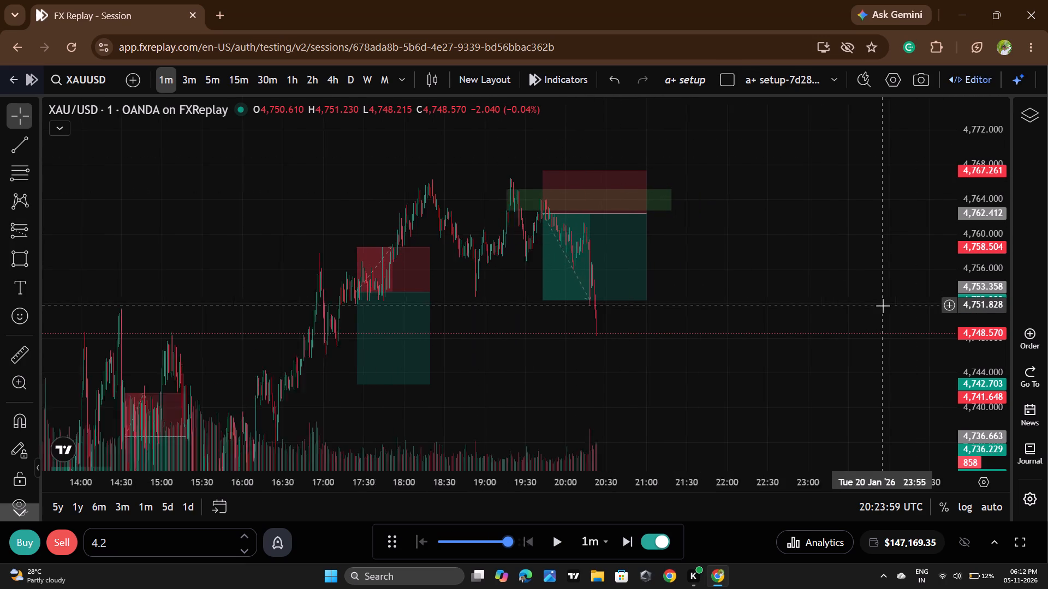
scroll(977, 219, "up", 6)
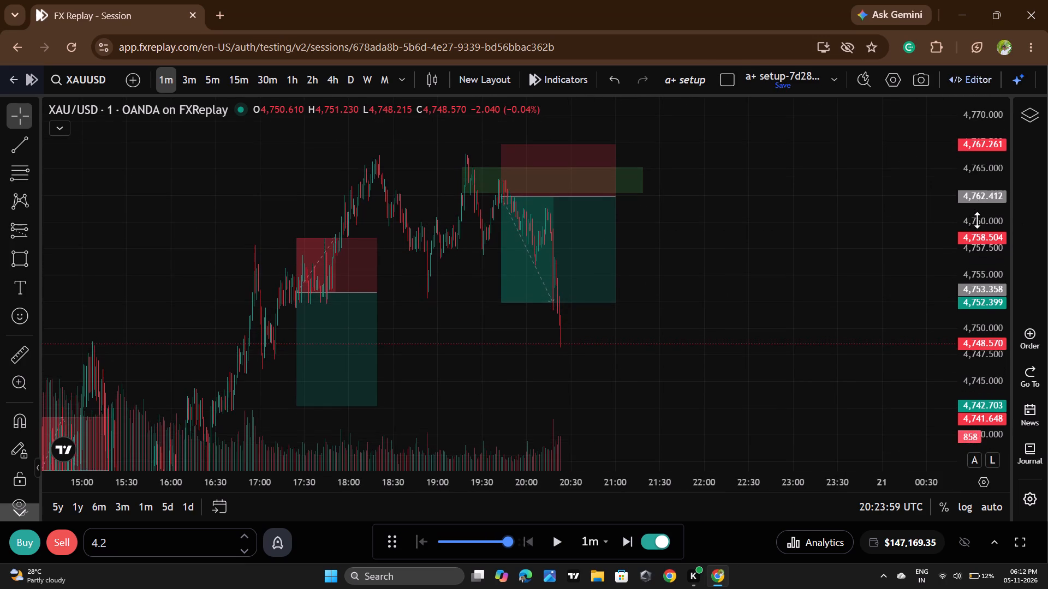
scroll(965, 218, "up", 5)
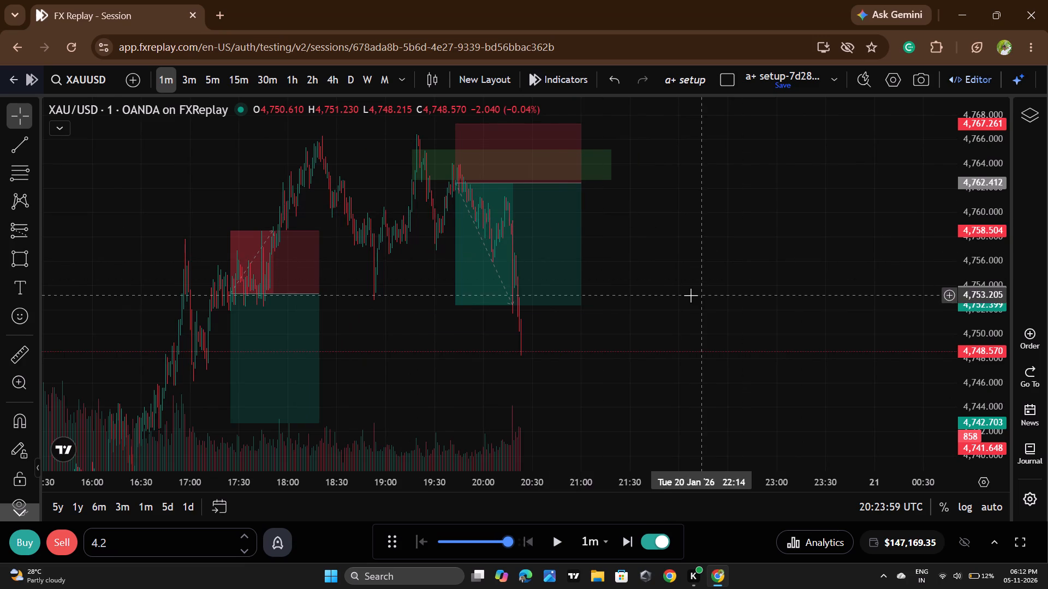
scroll(688, 293, "down", 3)
left_click_drag(769, 328, 801, 254)
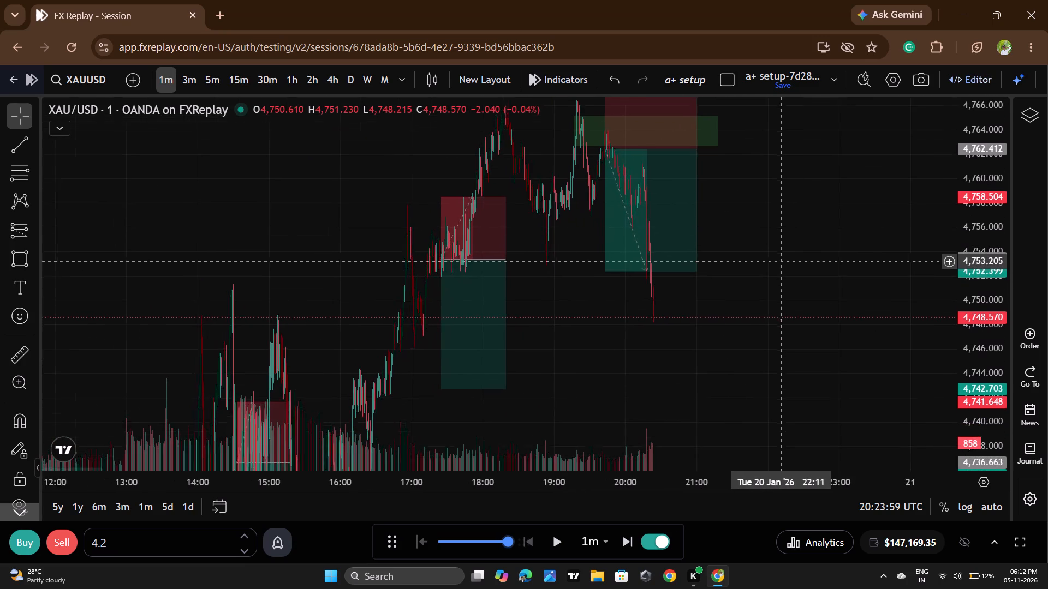
left_click_drag(801, 254, 802, 254)
left_click_drag(790, 229, 803, 302)
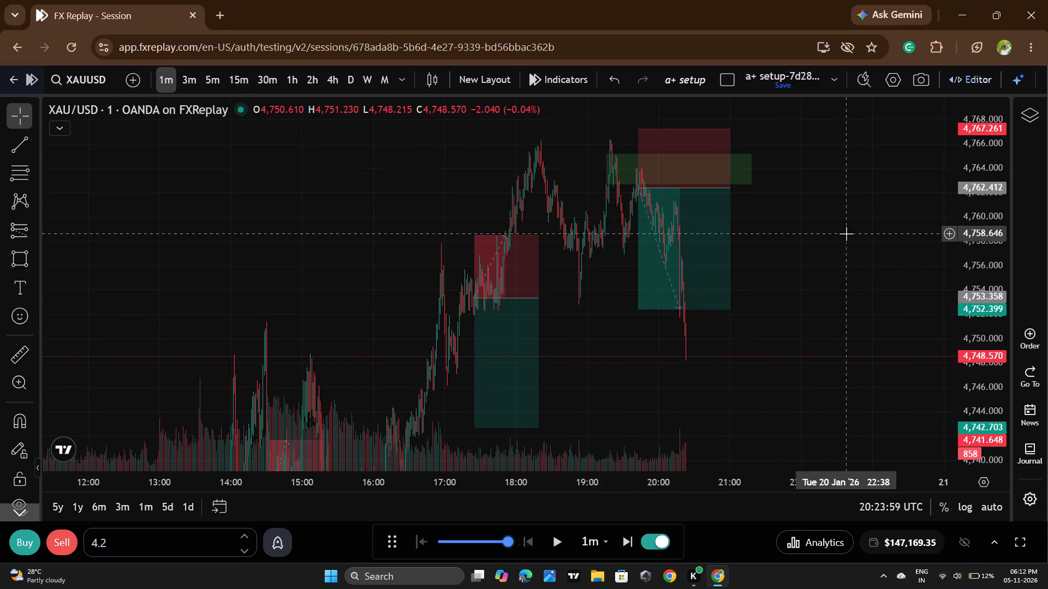
Advance the replay in bursts from 20:23 to 23:08 on 20 January.
left_click(550, 531)
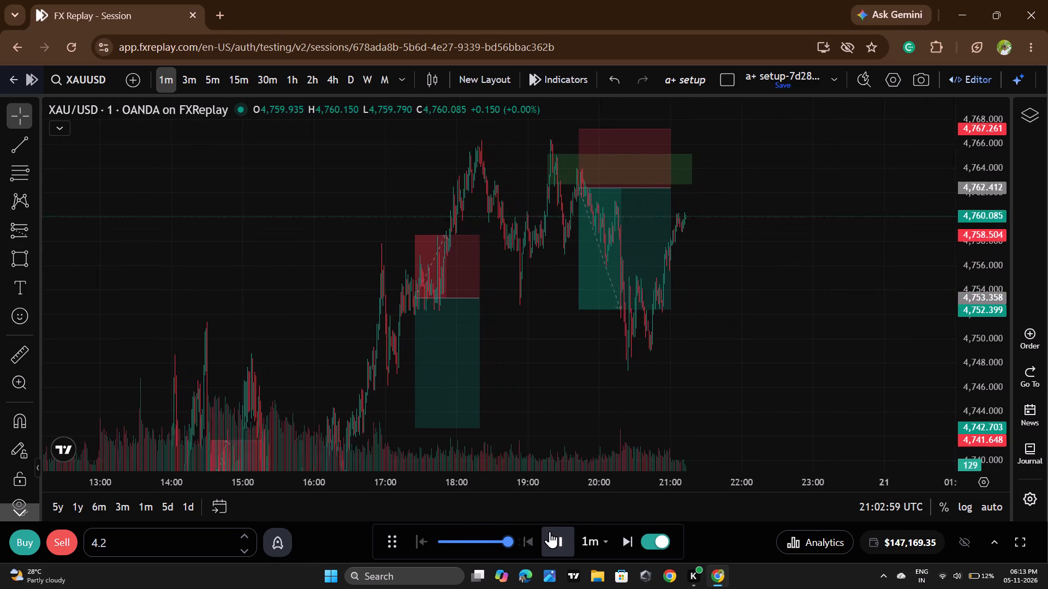
left_click(550, 531)
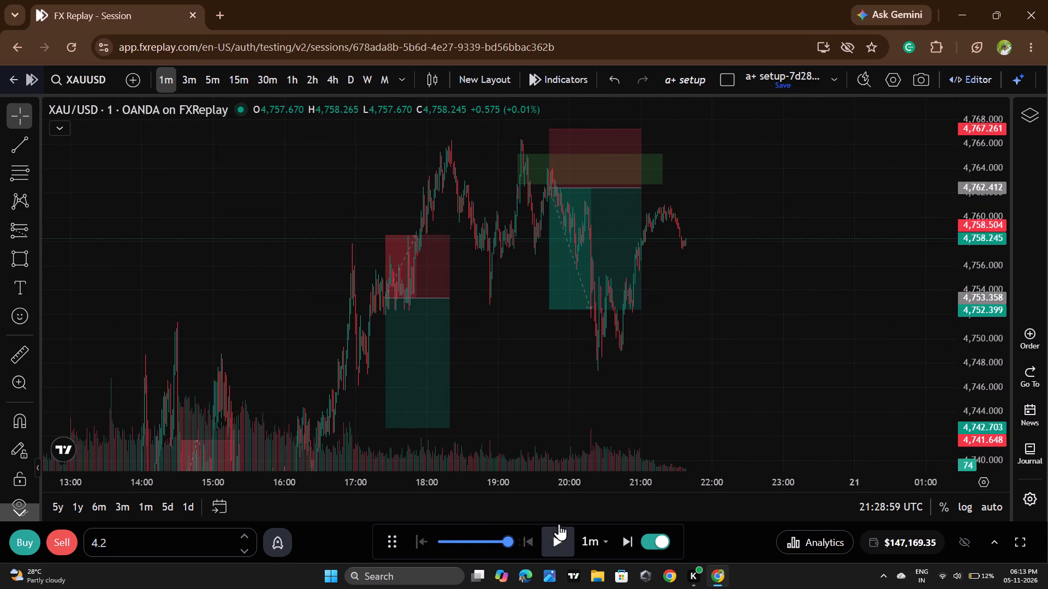
left_click(746, 278)
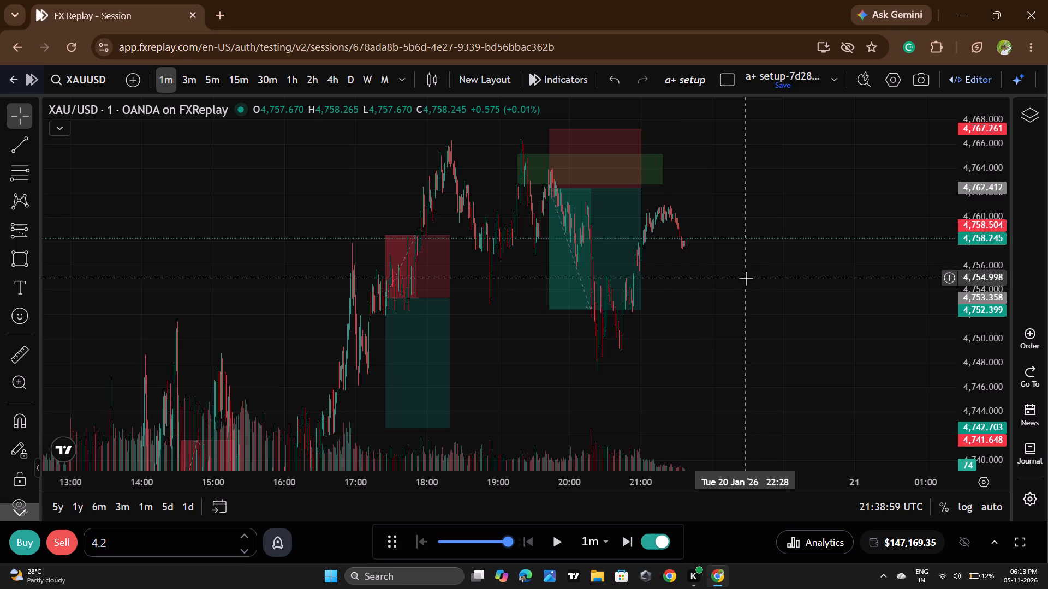
left_click(579, 206)
left_click_drag(729, 207, 728, 175)
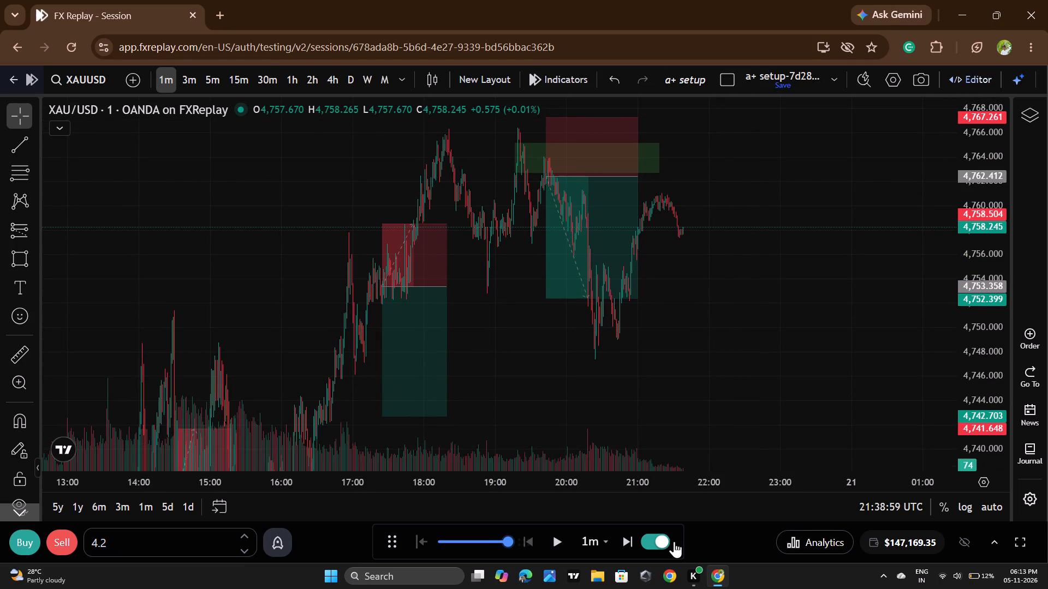
left_click(564, 531)
left_click(564, 532)
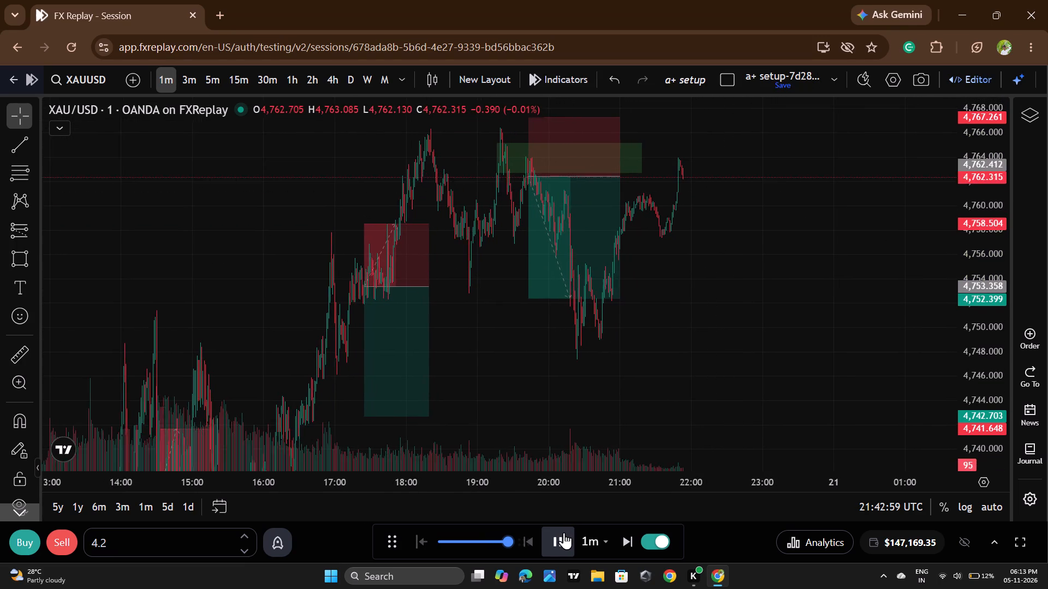
double_click(564, 532)
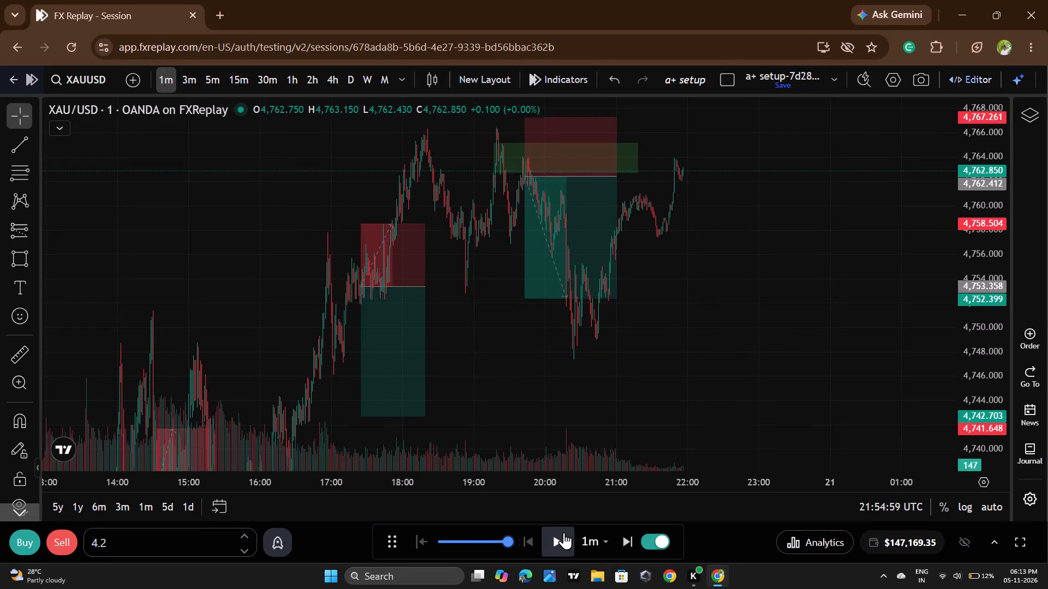
triple_click(564, 532)
left_click(564, 533)
Draw a rectangle zone from 21:43 on 20 January to about 00:19 on 21 January, between about 4,761.1 and 4,762.7.
scroll(520, 172, "up", 7)
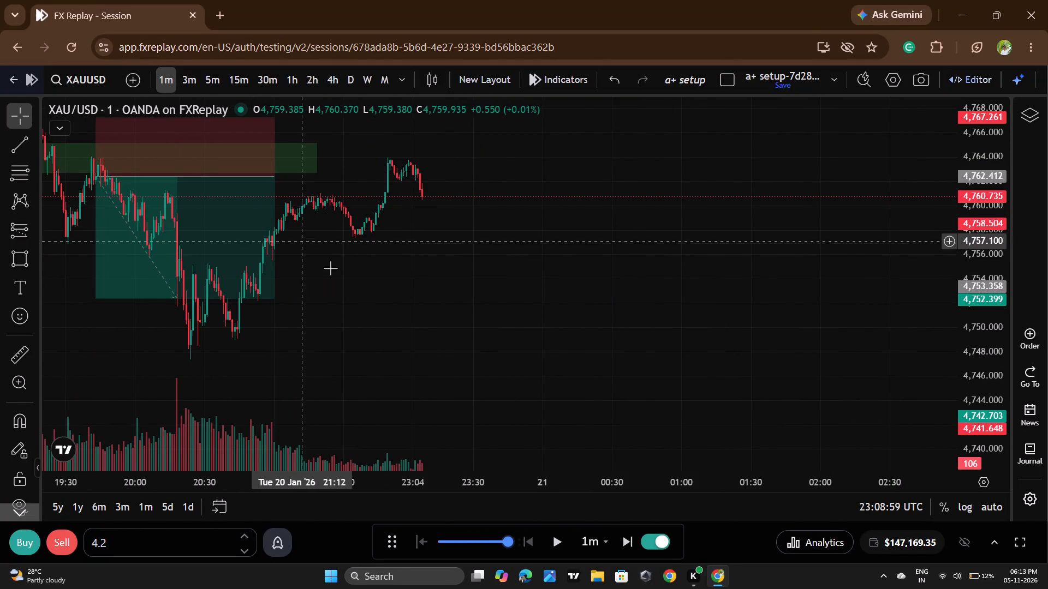
left_click_drag(402, 296, 527, 300)
scroll(977, 241, "up", 2)
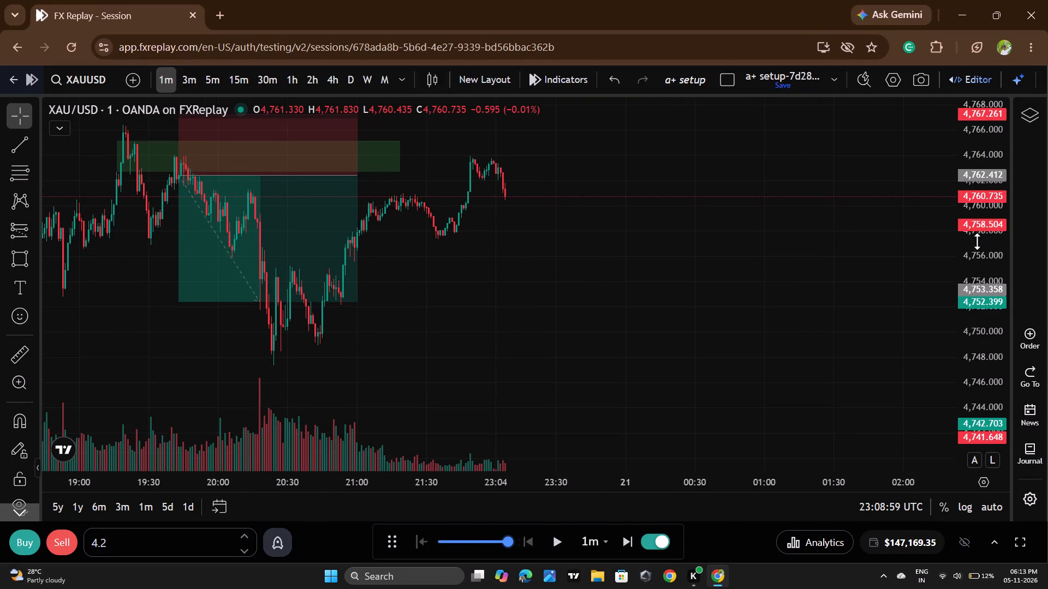
scroll(977, 241, "up", 11)
scroll(614, 232, "up", 3)
left_click_drag(564, 230, 574, 379)
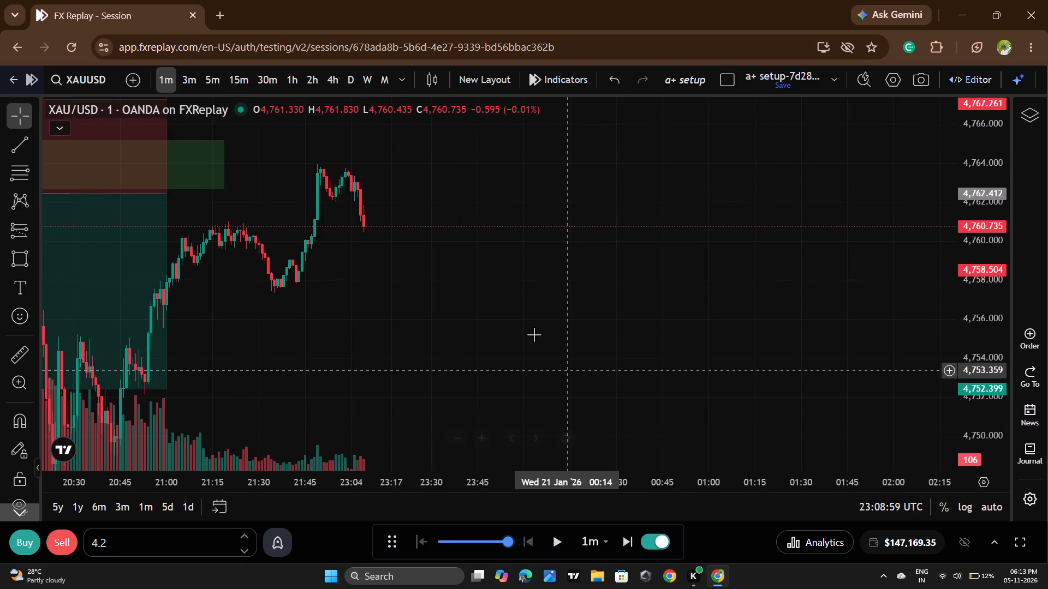
left_click_drag(488, 286, 653, 314)
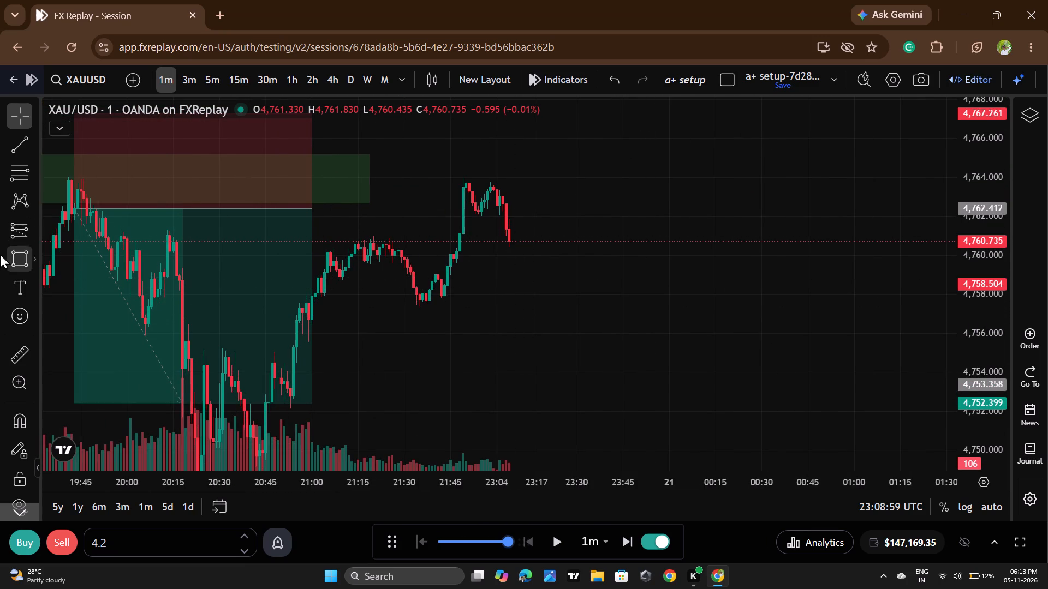
left_click(0, 255)
left_click(443, 233)
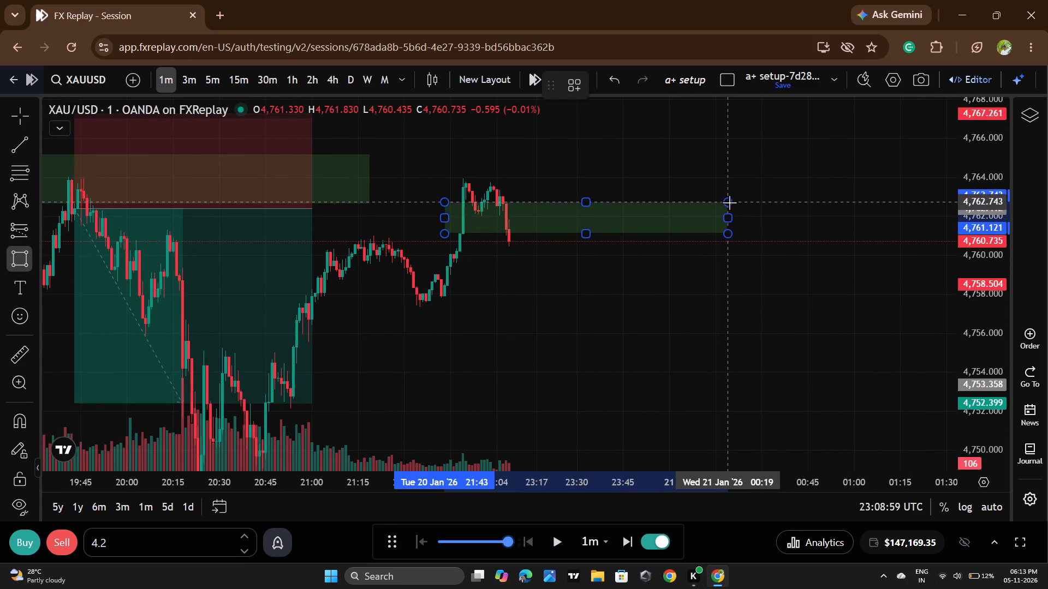
left_click(729, 202)
left_click(850, 272)
Advance the replay briefly to 23:18 on 20 January.
double_click(564, 544)
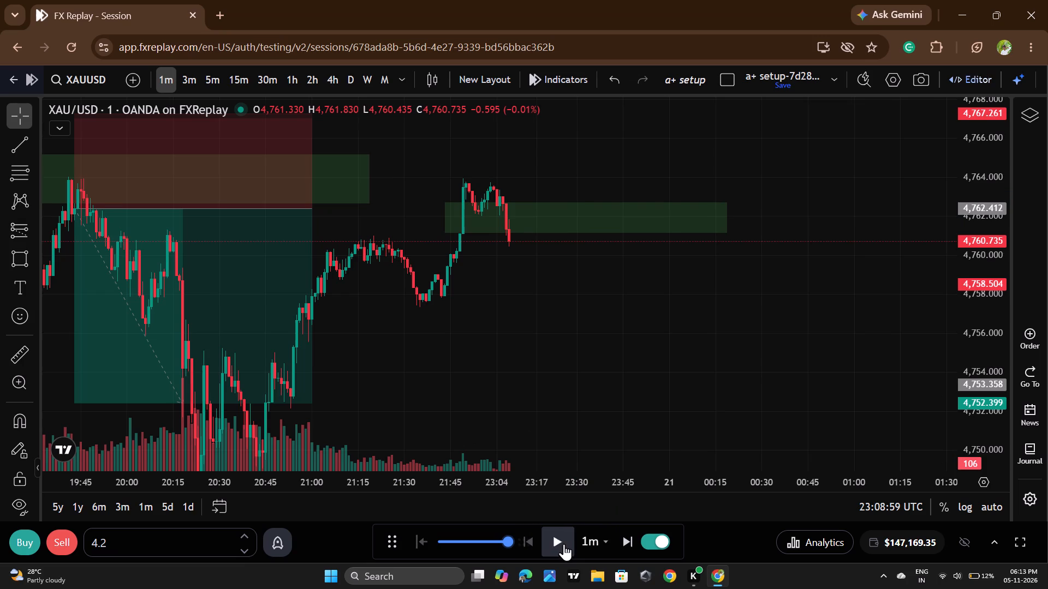
triple_click(564, 542)
left_click(559, 536)
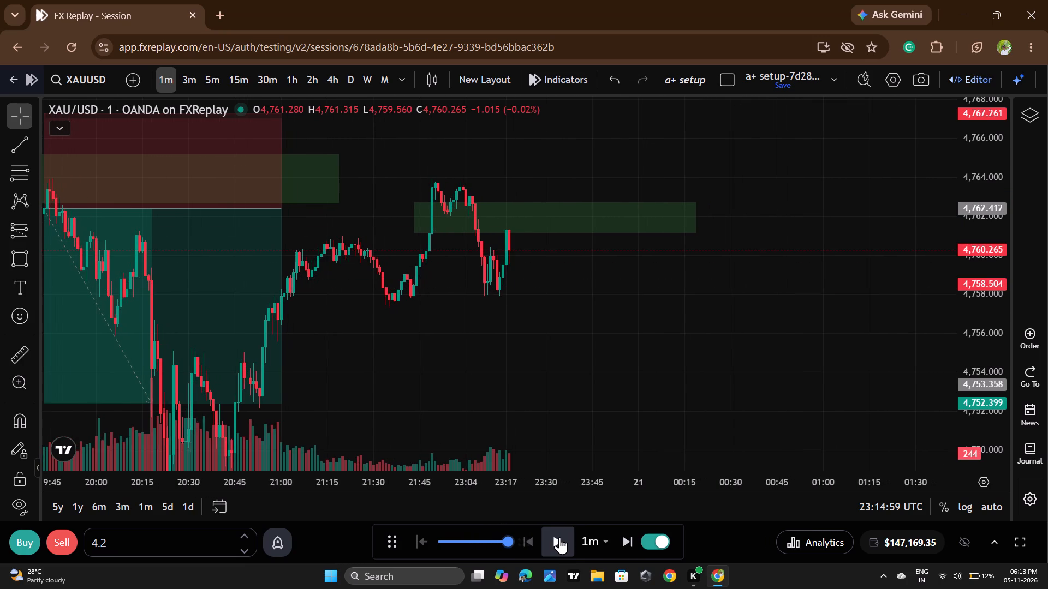
Open a market sell of 4.2 with the stop loss at 4,765.253 and take profit at 4,750.502.
left_click(56, 537)
left_click_drag(640, 361, 644, 381)
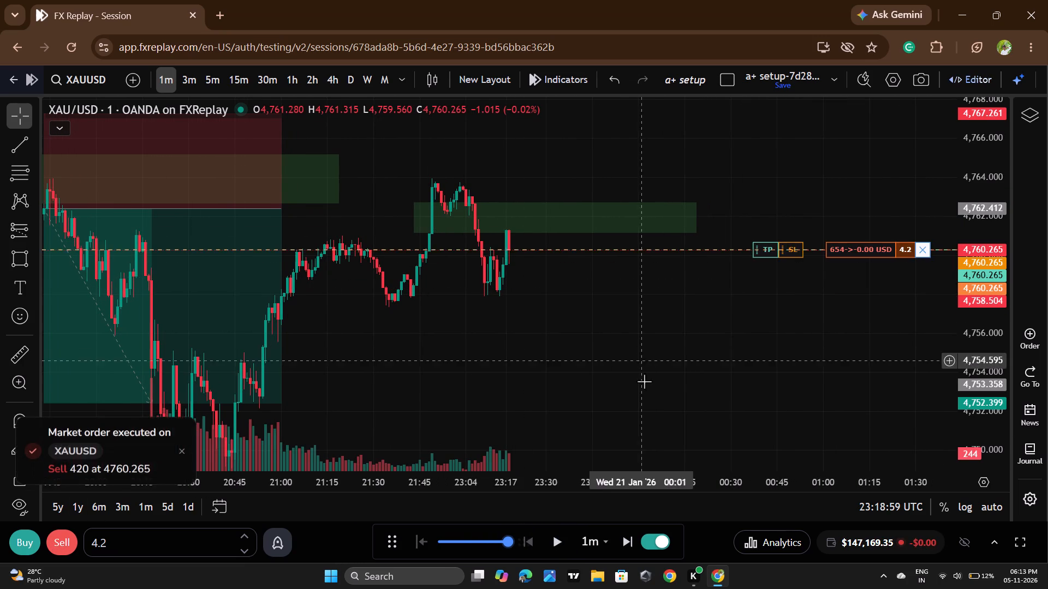
left_click_drag(644, 381, 658, 434)
left_click_drag(794, 279, 804, 200)
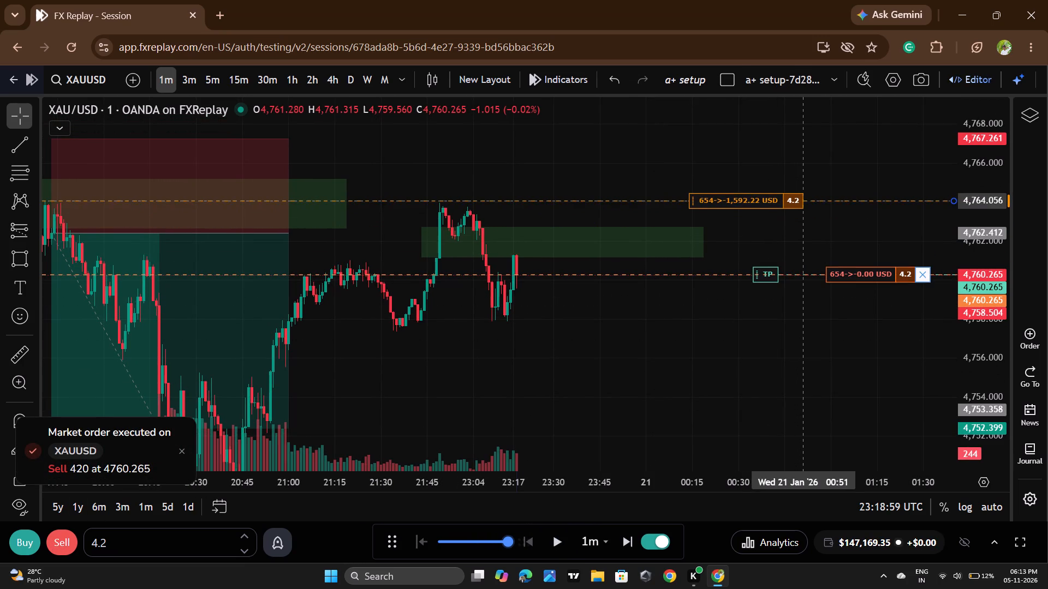
left_click_drag(804, 200, 808, 184)
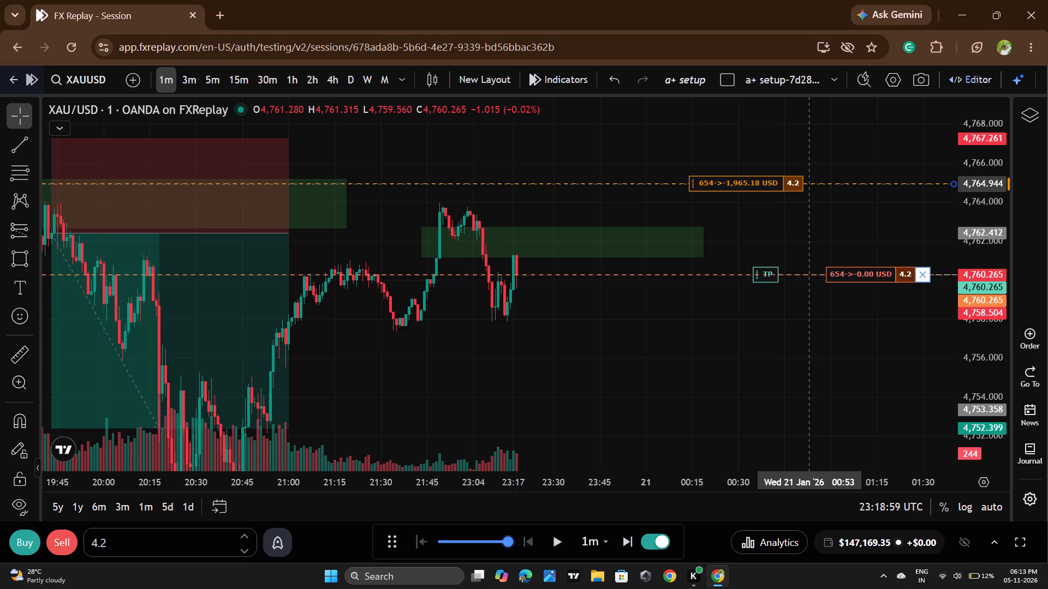
left_click_drag(808, 184, 809, 178)
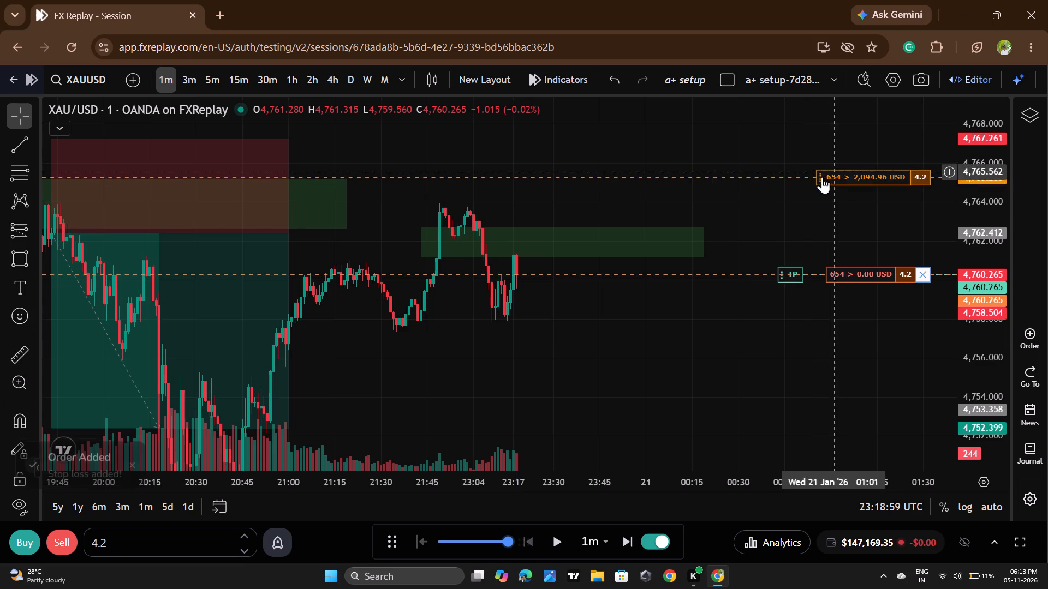
scroll(672, 335, "down", 1)
left_click_drag(796, 277, 801, 410)
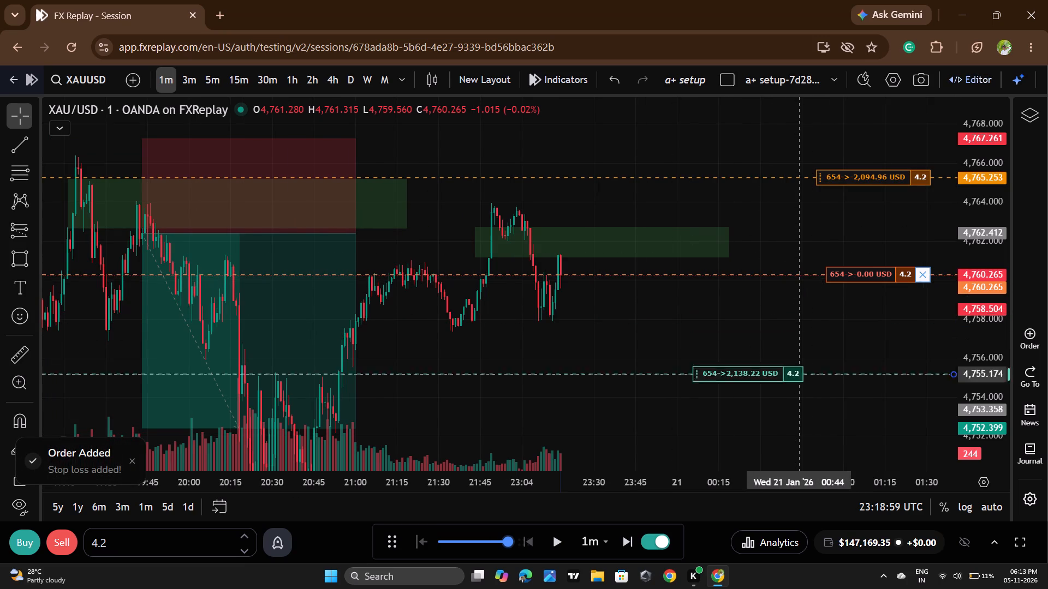
left_click_drag(801, 410, 800, 465)
Draw a short position from 23:18 on 20 January with entry at about 4,760.194, stop at 4,765.253 and target at 4,750.540.
scroll(818, 352, "down", 3)
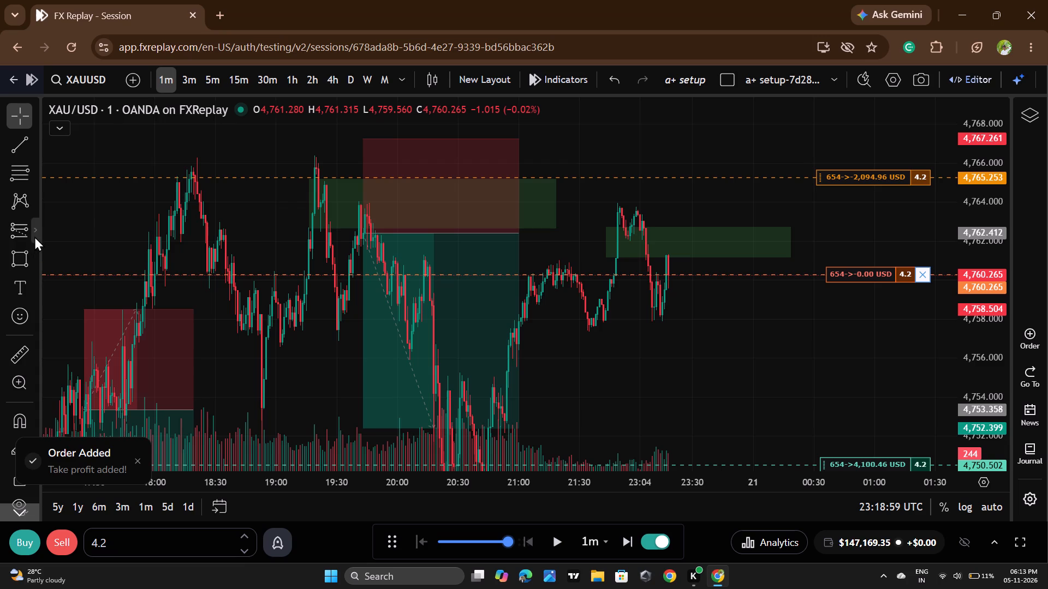
left_click(34, 236)
left_click_drag(116, 183, 123, 184)
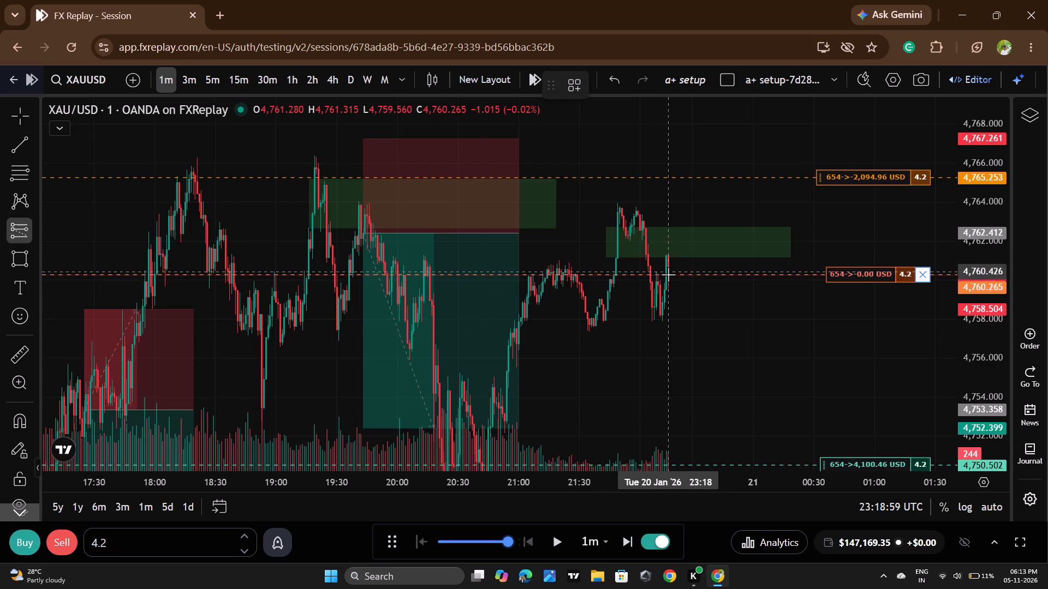
left_click(668, 277)
left_click_drag(671, 200, 671, 198)
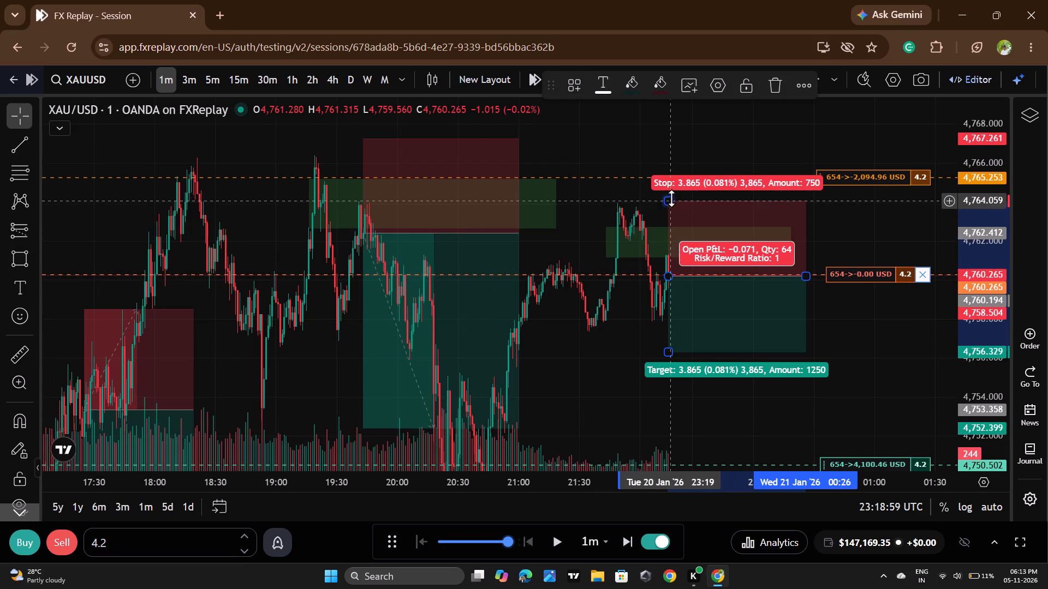
left_click_drag(671, 198, 678, 178)
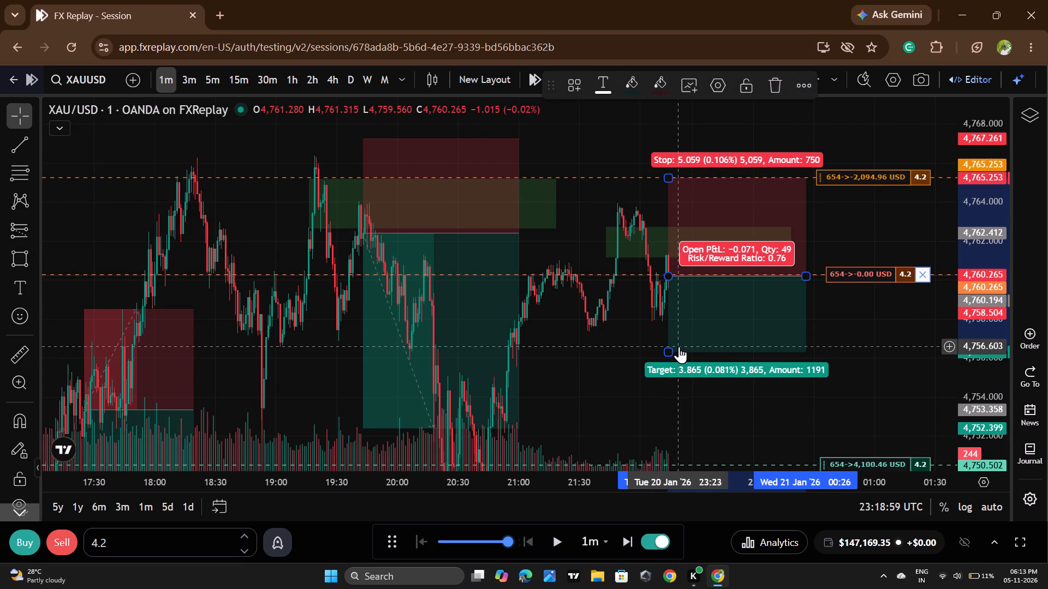
left_click_drag(670, 346, 673, 446)
left_click_drag(865, 341, 829, 211)
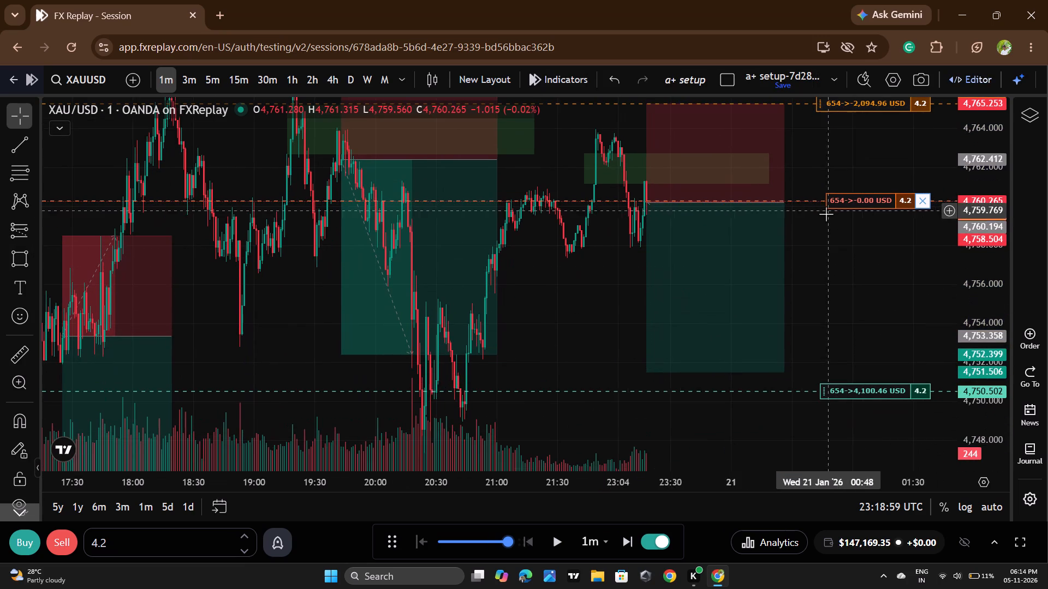
left_click_drag(649, 370, 649, 391)
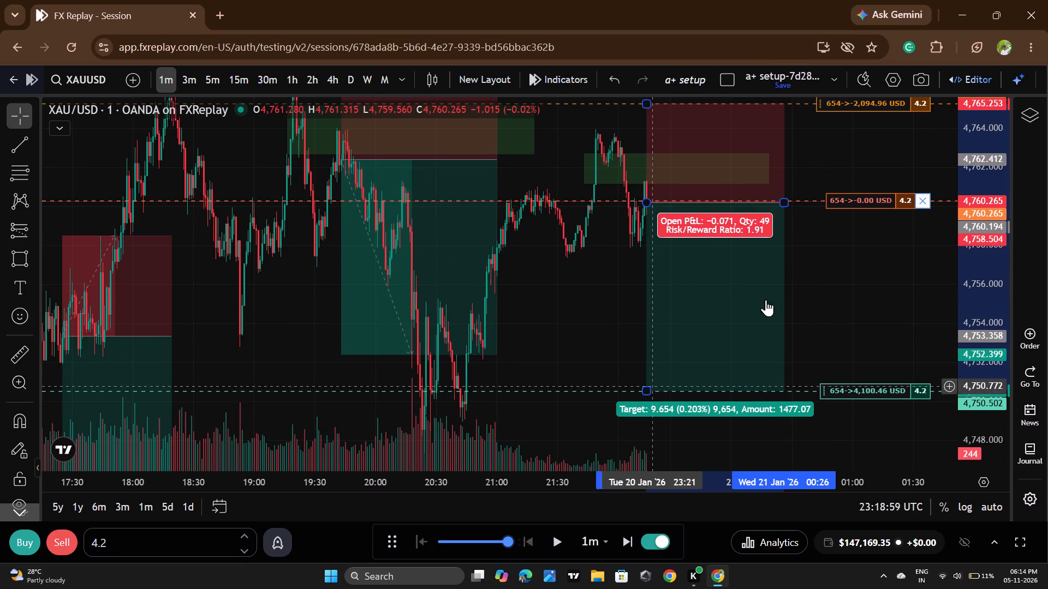
left_click(850, 284)
Advance the replay in bursts from 23:18 to 23:53 on 20 January.
left_click(543, 543)
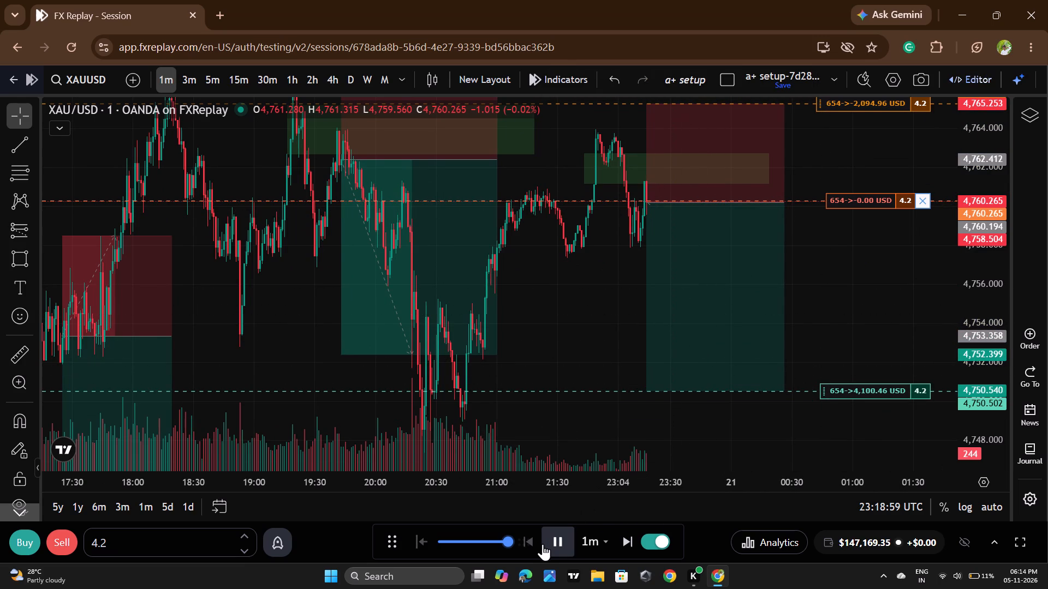
left_click(543, 544)
left_click(543, 546)
triple_click(543, 547)
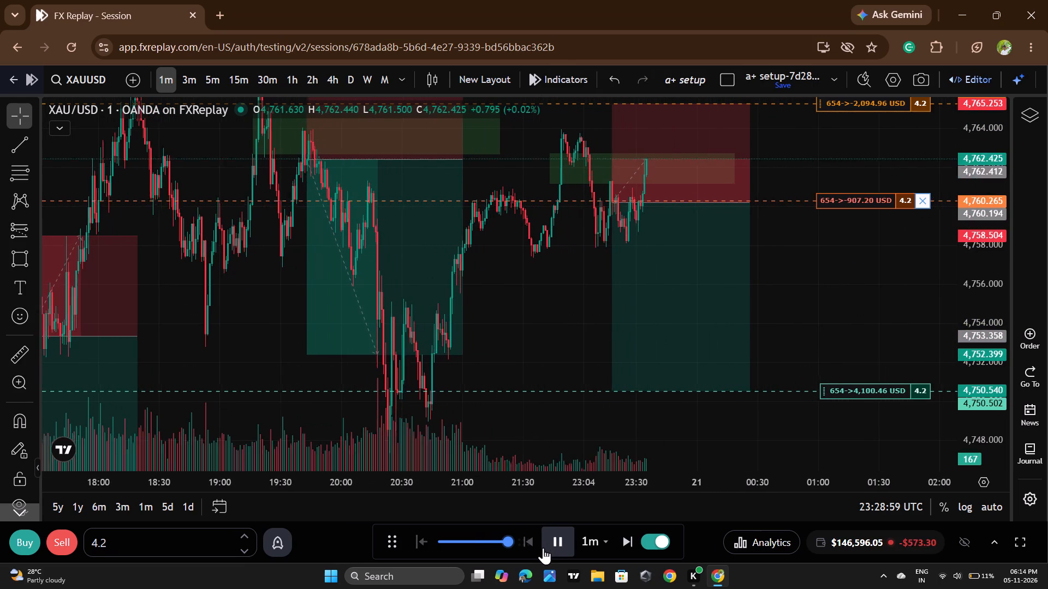
double_click(543, 548)
double_click(543, 550)
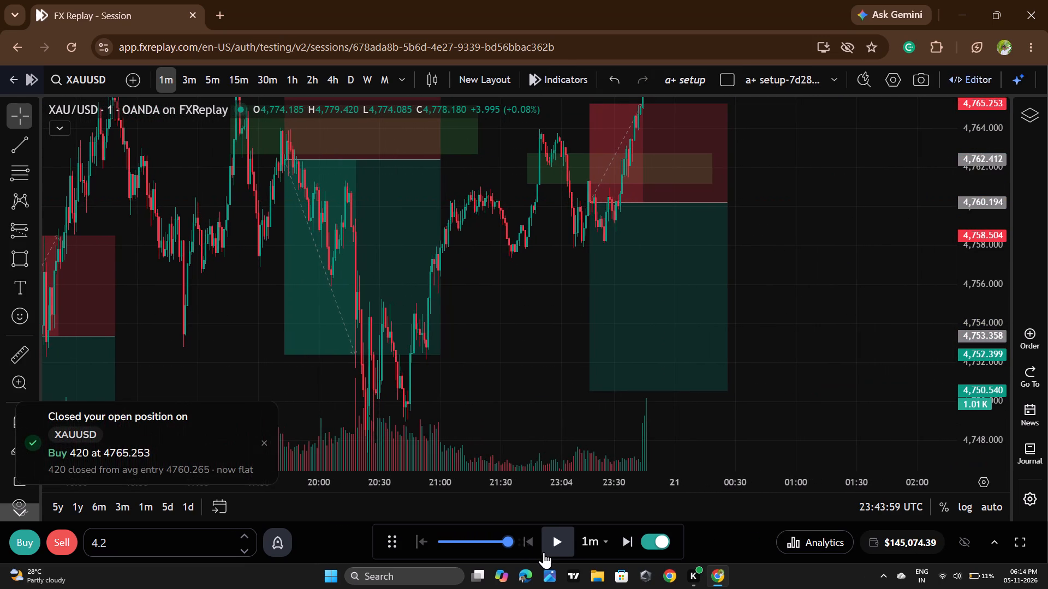
left_click(544, 552)
left_click_drag(544, 552, 562, 543)
Examine the price action of 20 January up to 23:53 against the earlier highs and drawn trades.
left_click_drag(827, 300, 833, 470)
left_click_drag(833, 223, 855, 354)
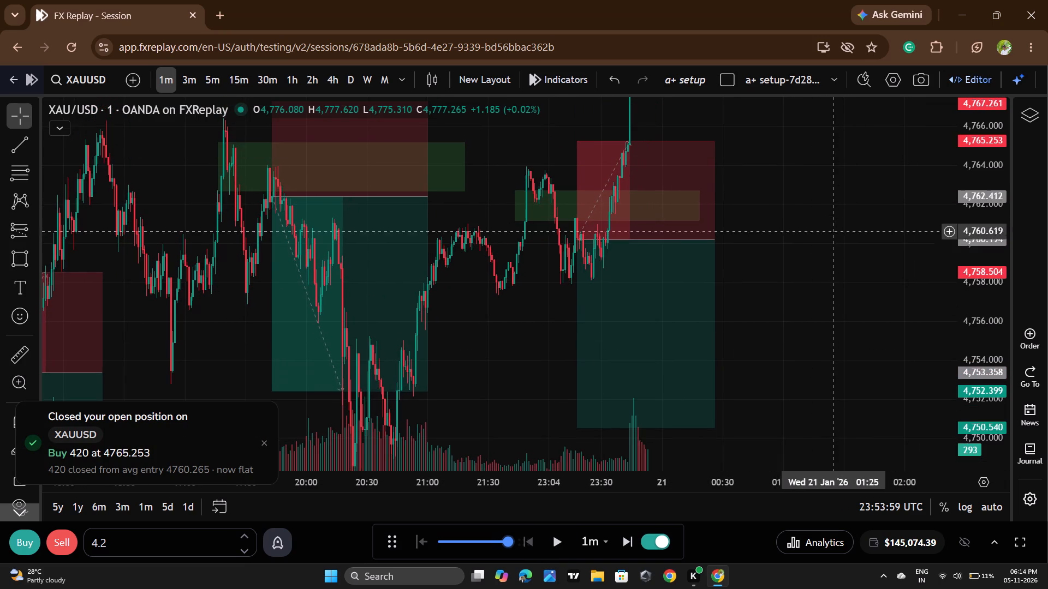
left_click_drag(855, 354, 861, 387)
scroll(978, 208, "down", 19)
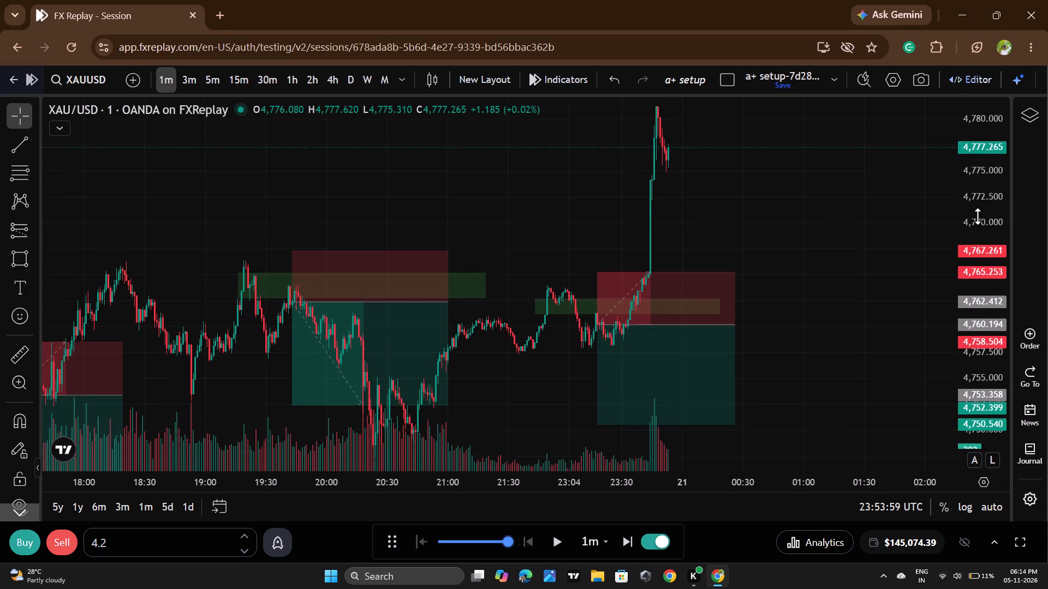
scroll(501, 120, "down", 9)
left_click_drag(879, 247, 745, 212)
scroll(981, 221, "down", 5)
scroll(788, 231, "down", 5)
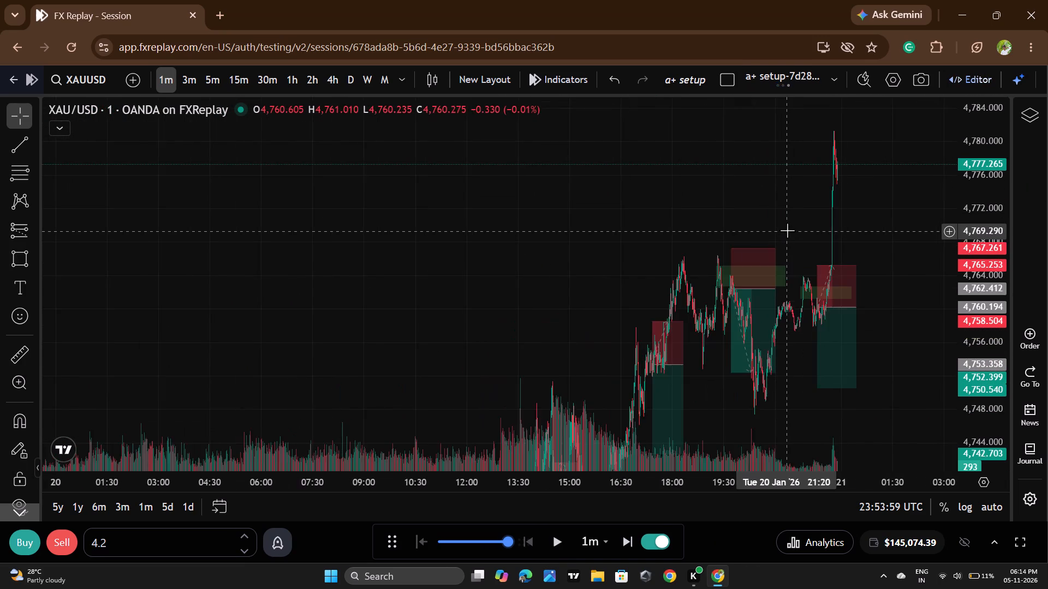
scroll(787, 230, "down", 6)
scroll(831, 203, "up", 7)
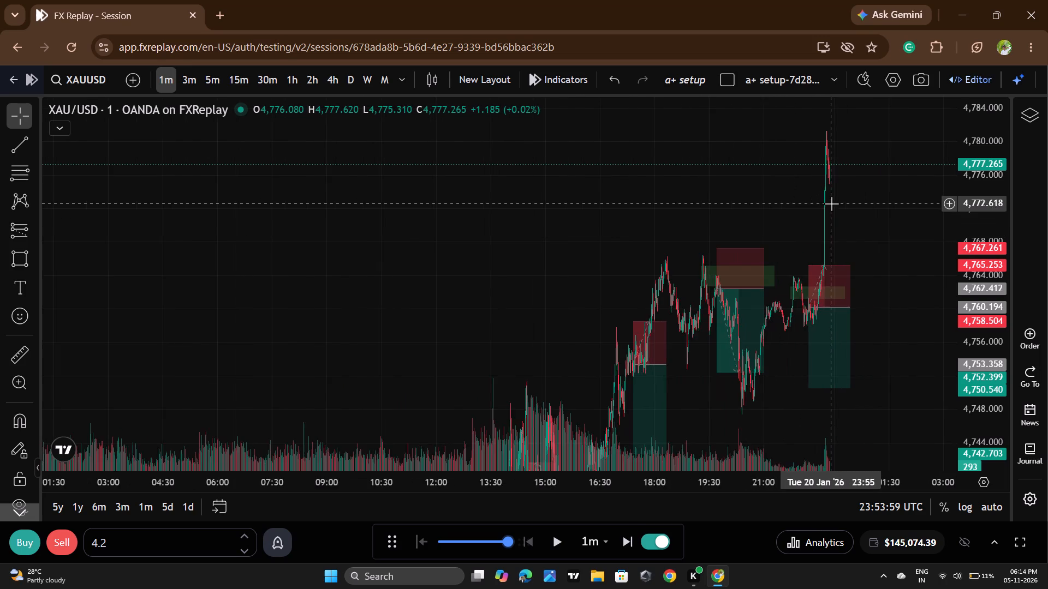
scroll(833, 201, "up", 5)
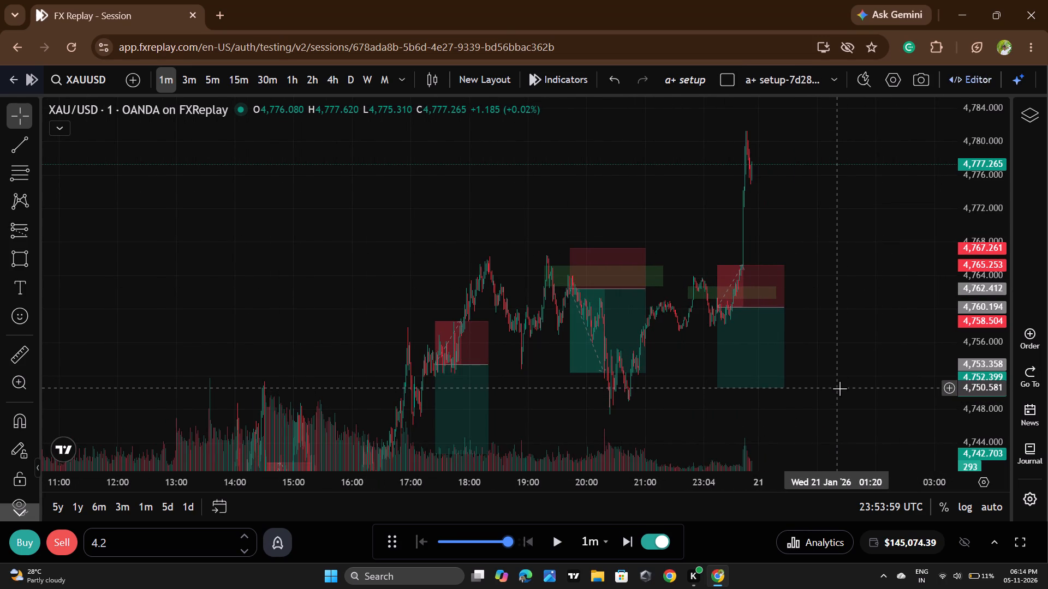
scroll(783, 242, "up", 7)
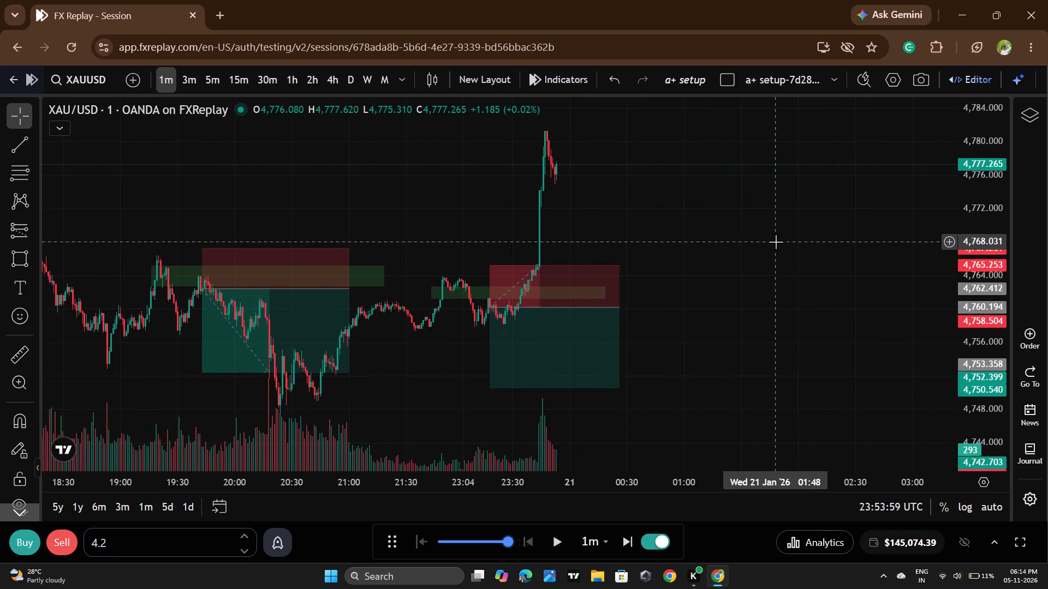
scroll(696, 253, "down", 3)
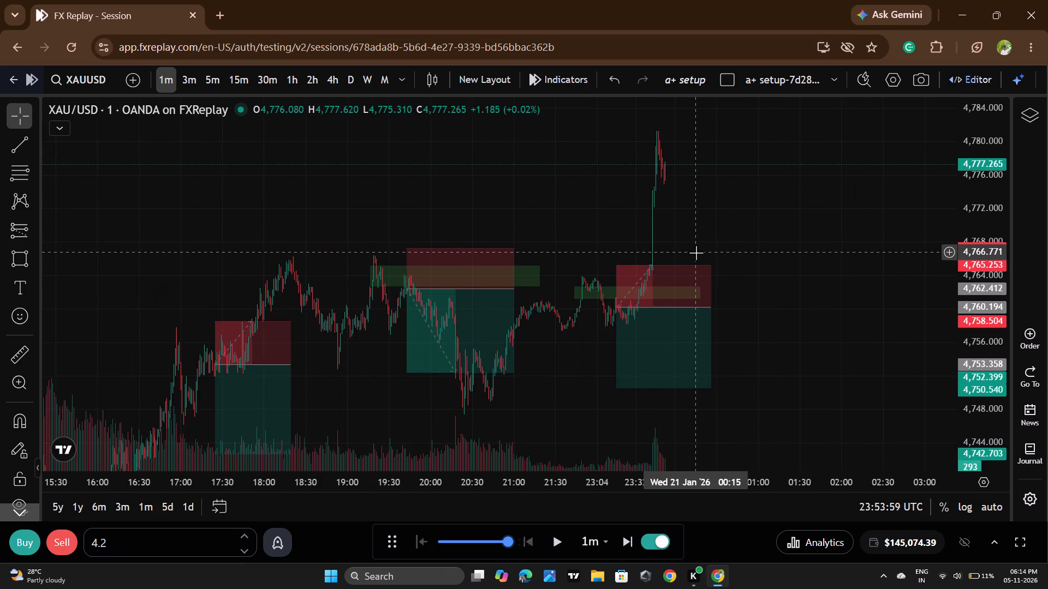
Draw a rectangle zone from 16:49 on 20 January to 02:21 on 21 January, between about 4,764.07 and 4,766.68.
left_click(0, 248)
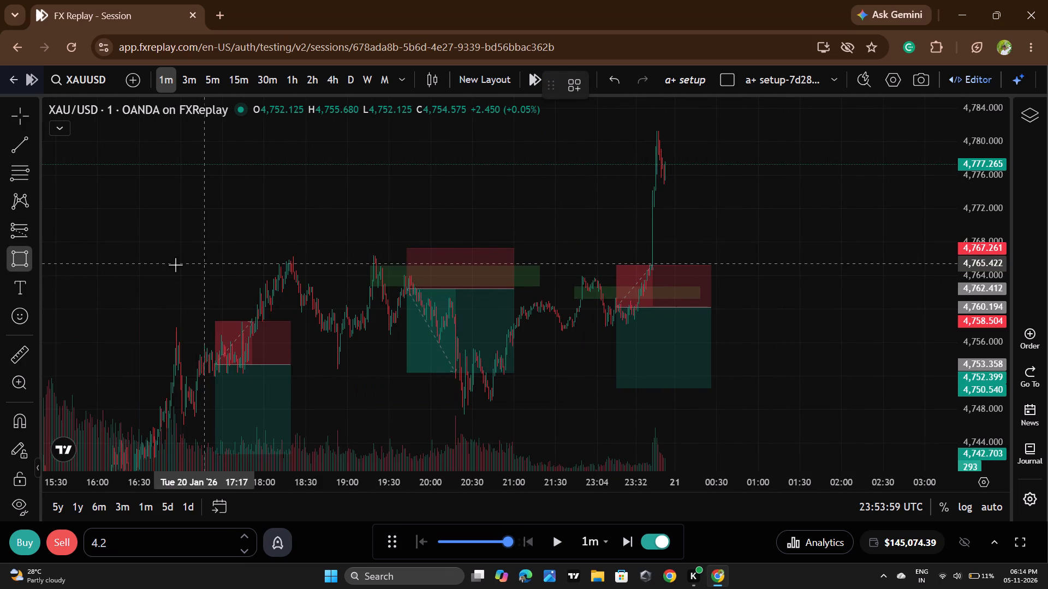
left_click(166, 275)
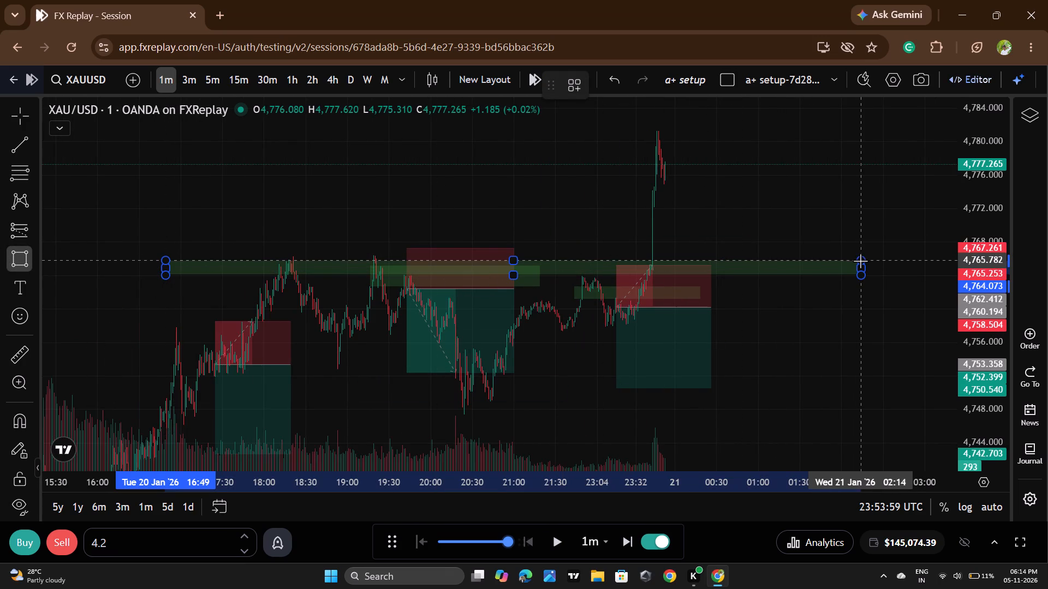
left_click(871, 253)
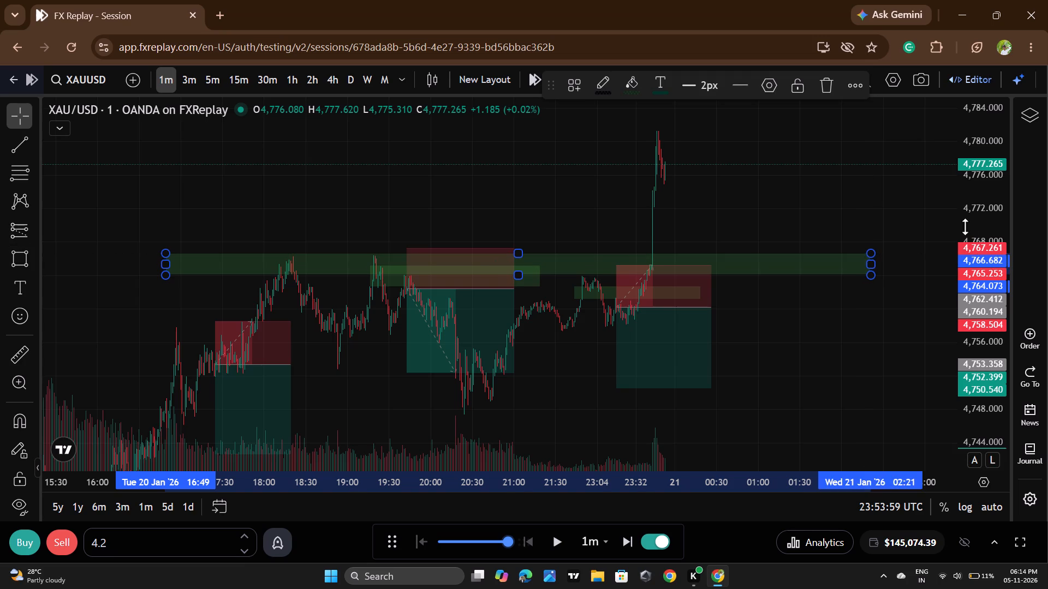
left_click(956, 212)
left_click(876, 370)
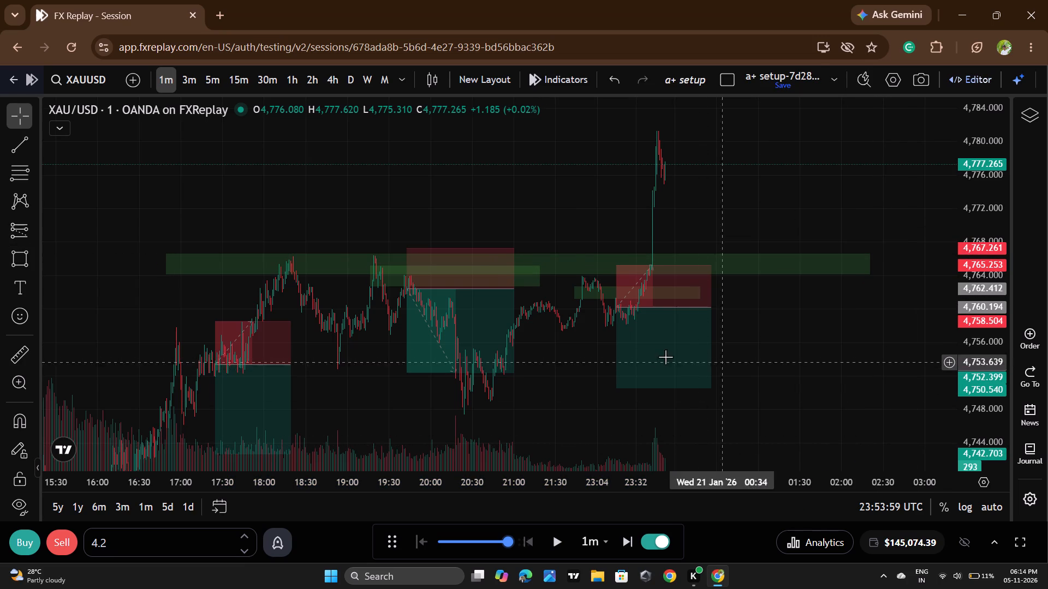
Delete the two smaller rectangle zones starting at 21:43 and 19:16 on 20 January.
left_click(578, 290)
left_click(826, 93)
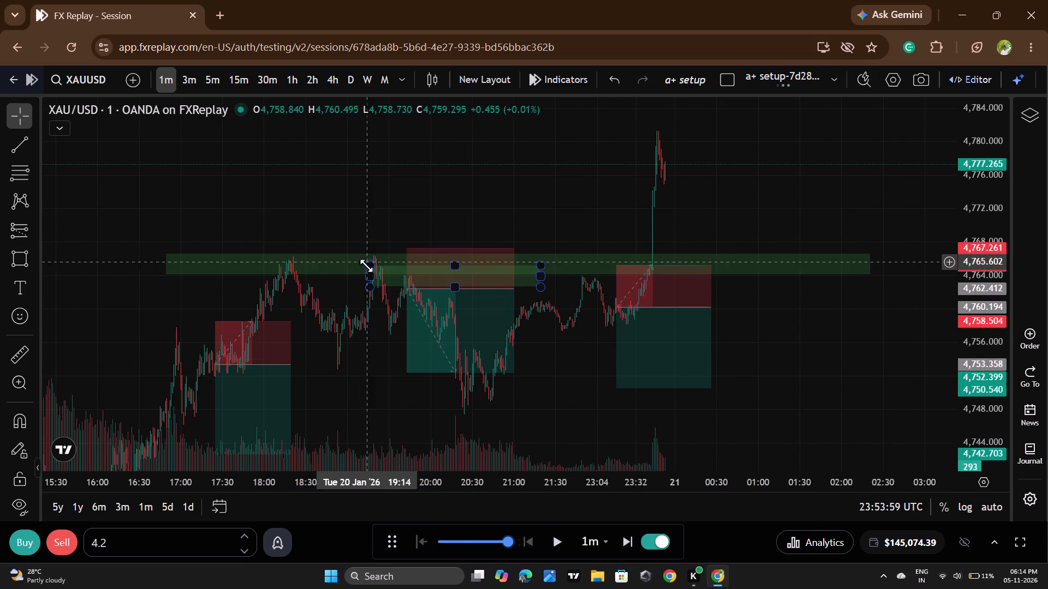
left_click(368, 272)
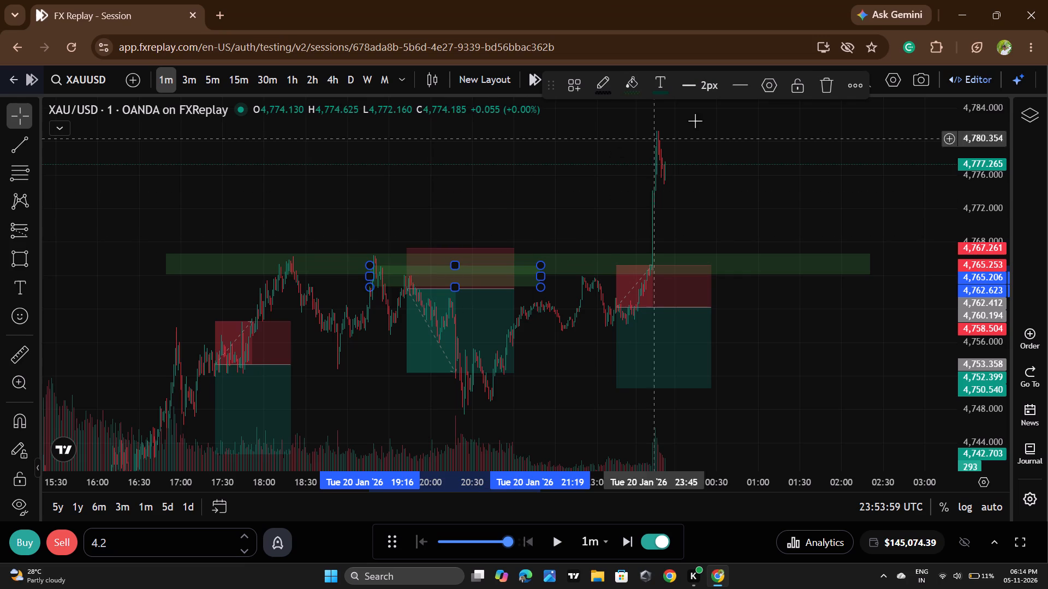
left_click(830, 80)
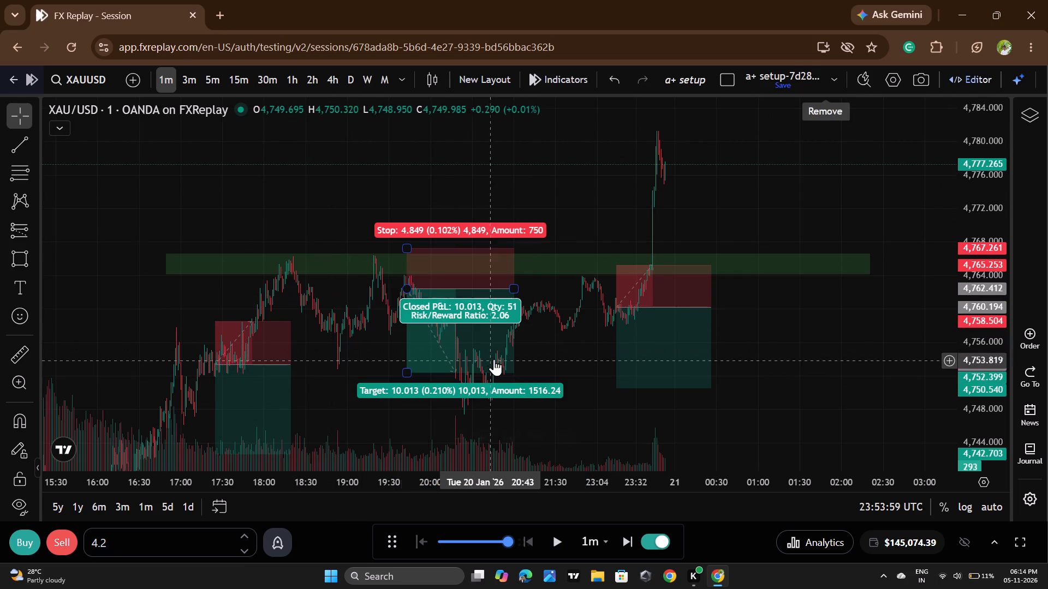
Advance the replay in bursts from 23:53 on 20 January to 01:22 on 21 January.
left_click(546, 530)
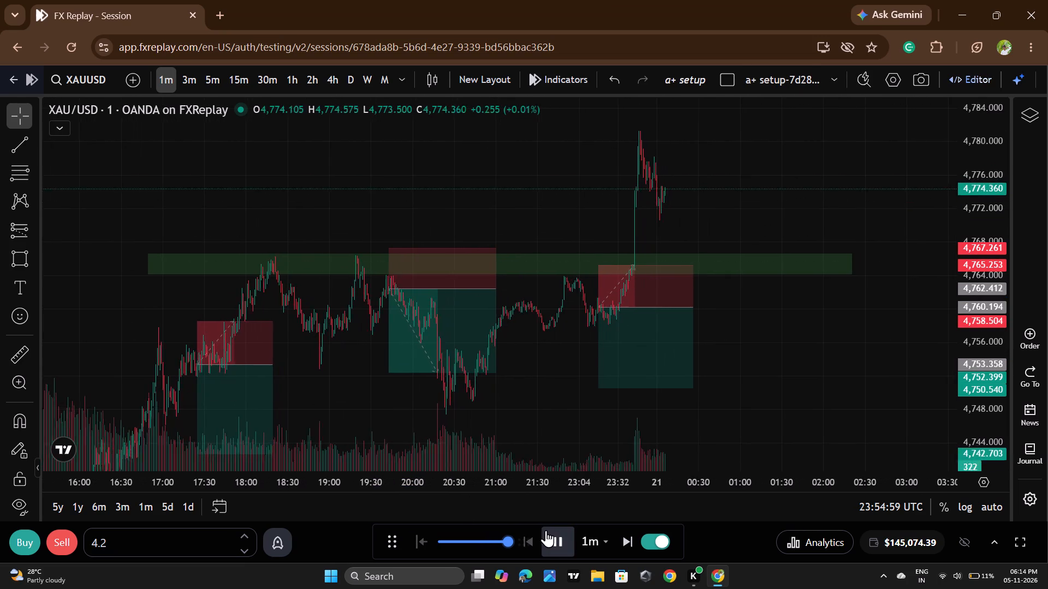
double_click(546, 530)
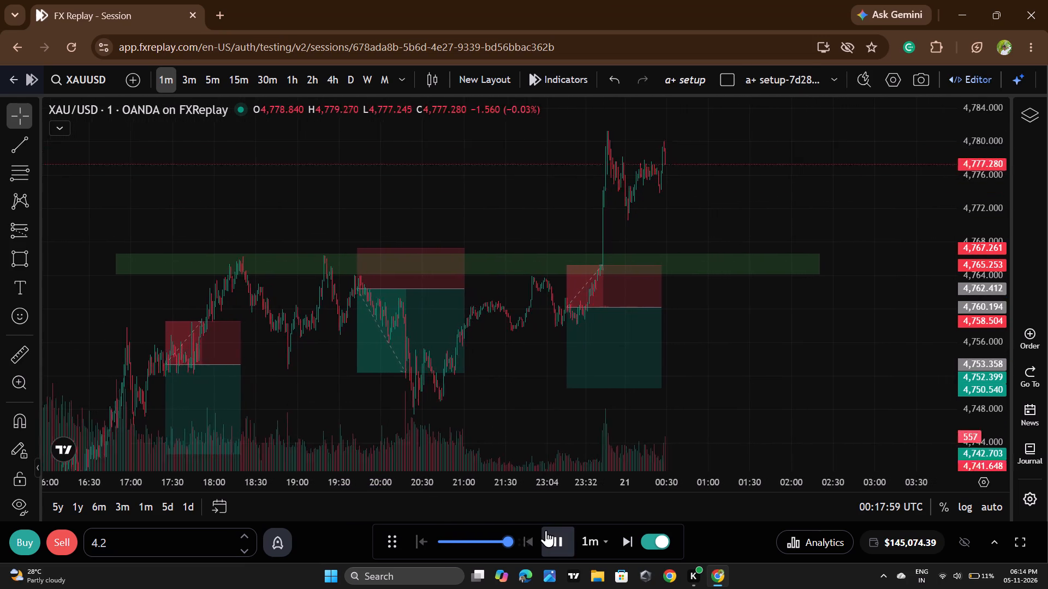
left_click(546, 530)
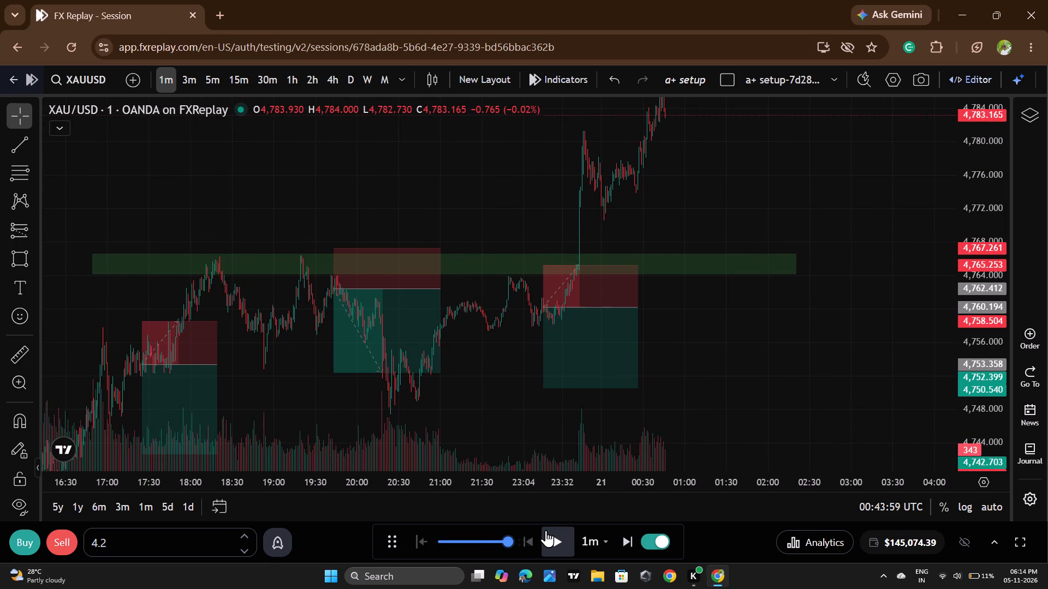
left_click(546, 530)
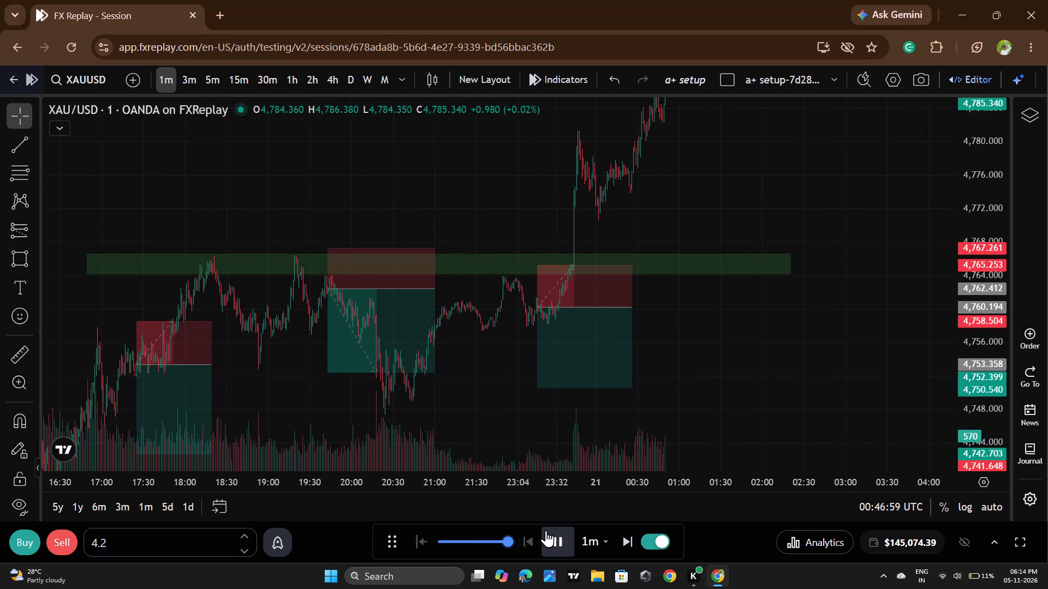
left_click(546, 530)
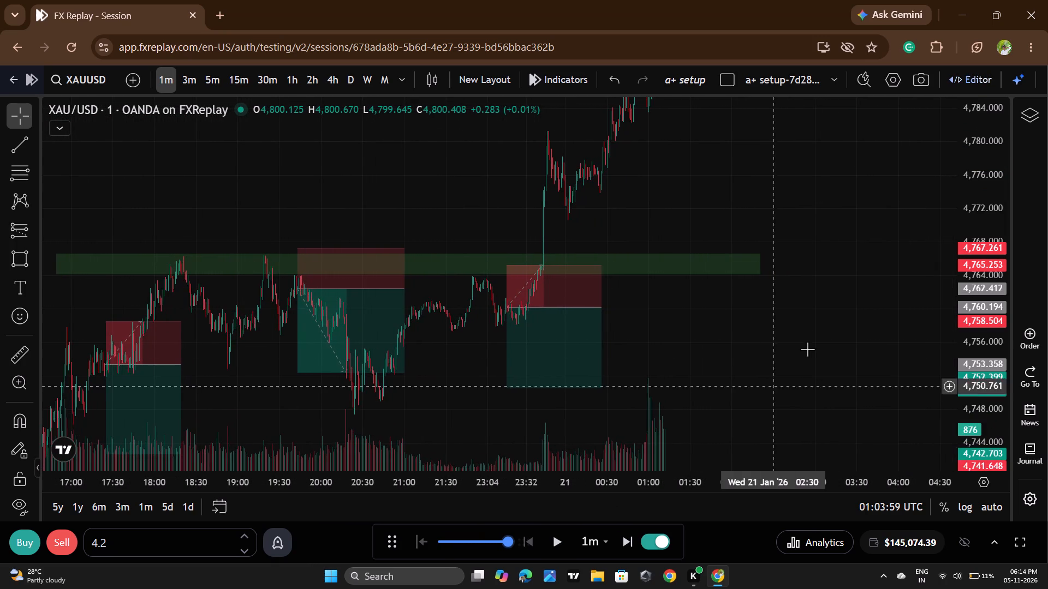
left_click_drag(820, 321, 824, 426)
scroll(833, 268, "down", 6)
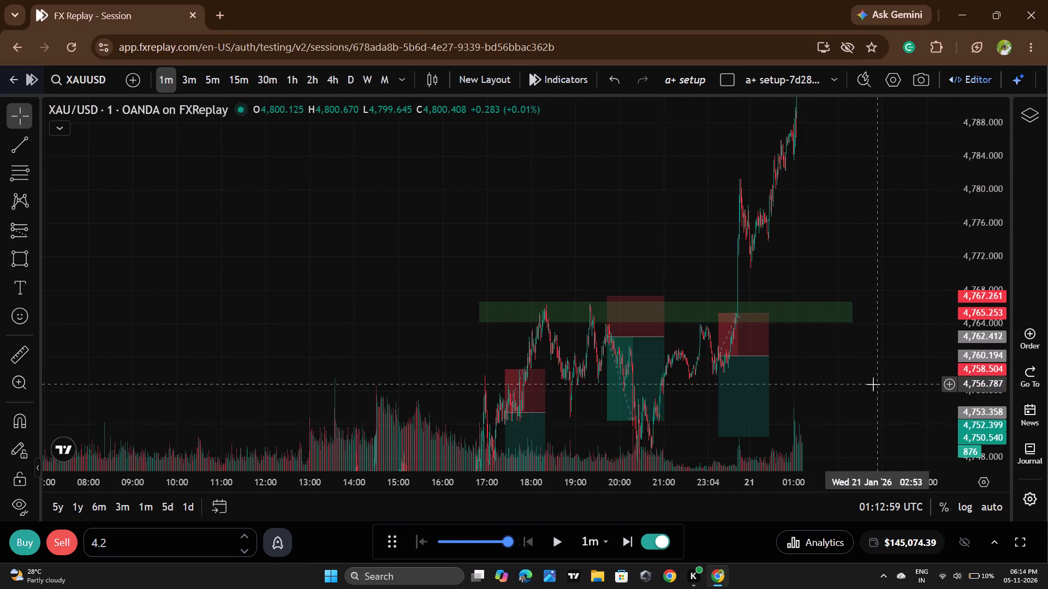
left_click_drag(885, 378, 785, 396)
scroll(984, 281, "down", 9)
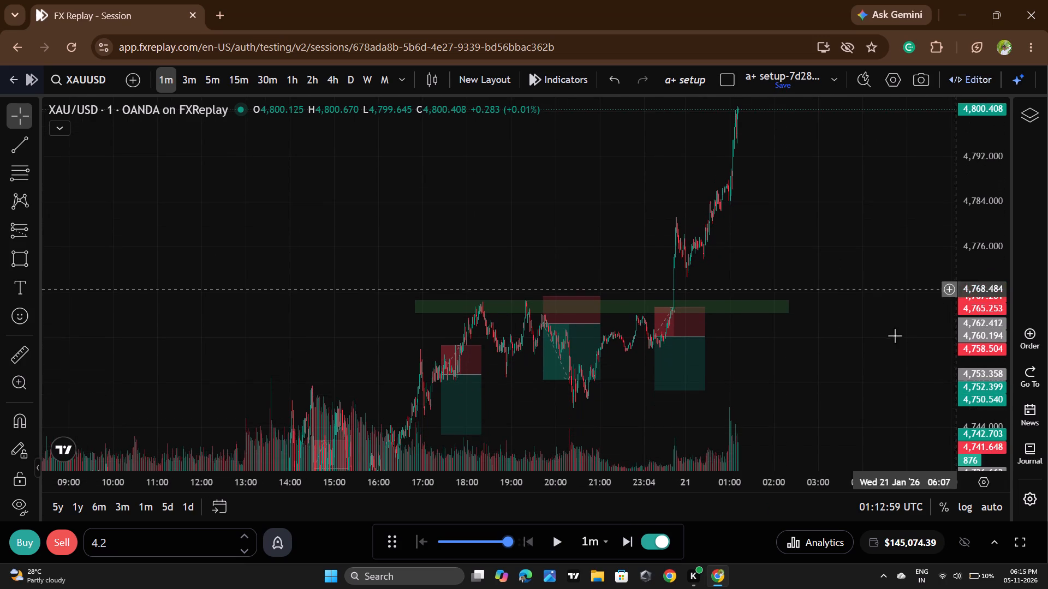
left_click(547, 542)
left_click(547, 542)
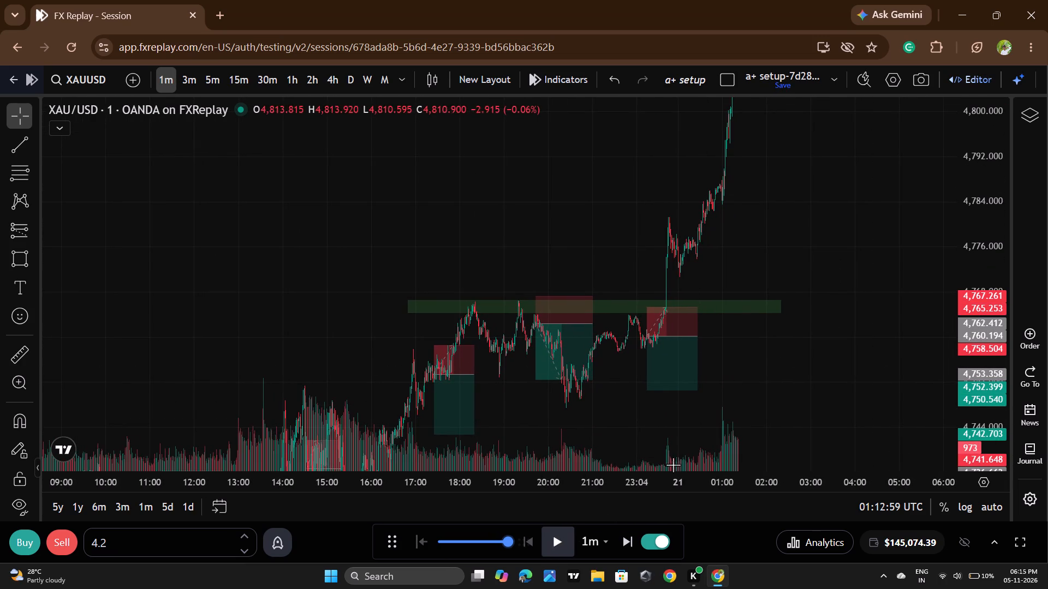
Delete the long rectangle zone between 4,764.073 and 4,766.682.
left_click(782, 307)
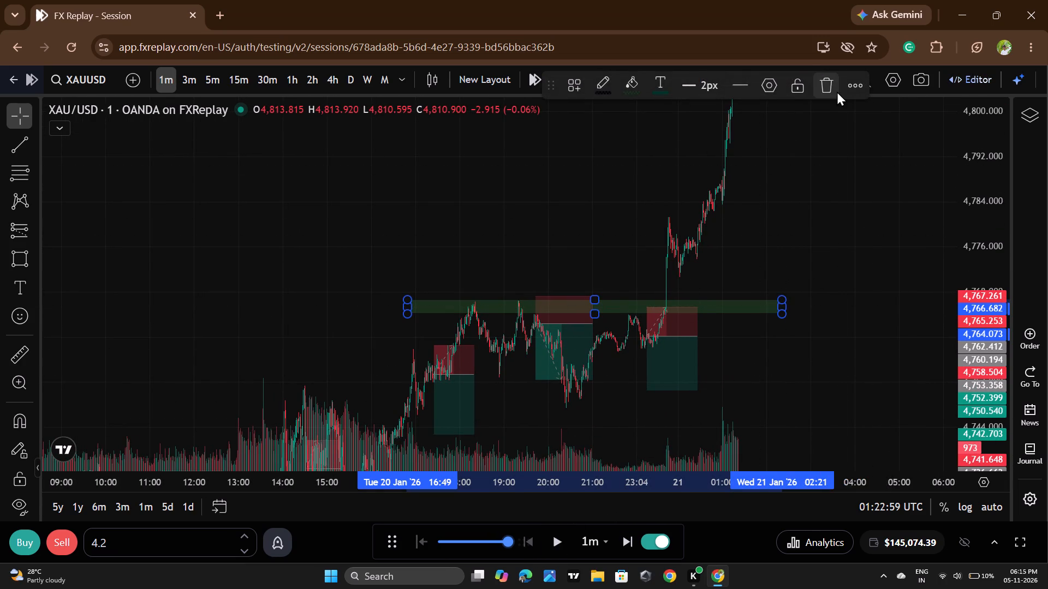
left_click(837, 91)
Draw a rectangle zone from 01:07 to about 02:58 on 21 January, between about 4,800.87 and 4,805.91.
left_click_drag(860, 272, 811, 436)
left_click_drag(871, 286, 862, 411)
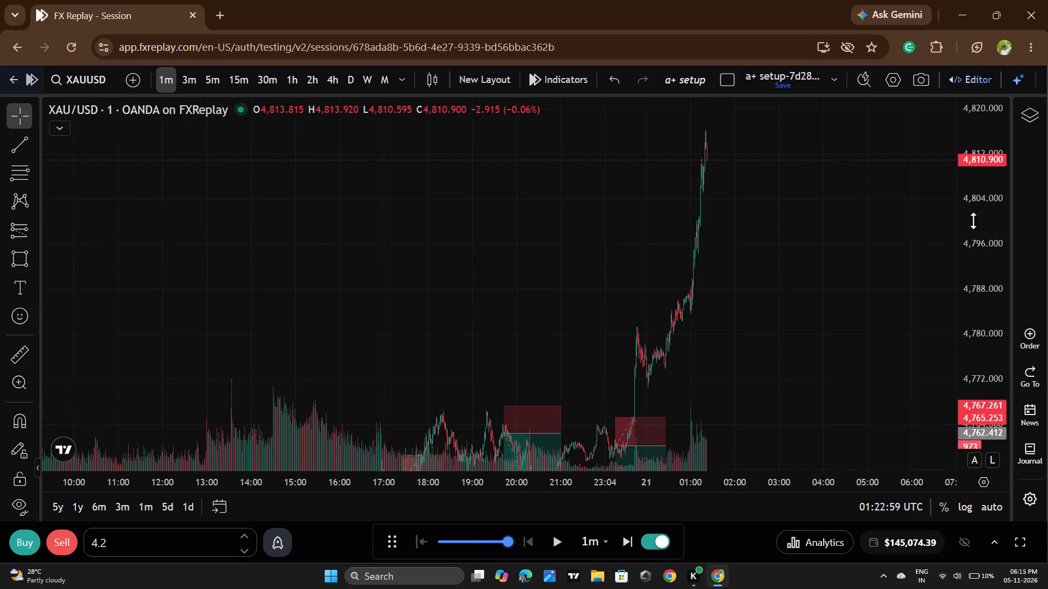
scroll(990, 218, "down", 5)
scroll(990, 219, "up", 2)
scroll(624, 225, "up", 6)
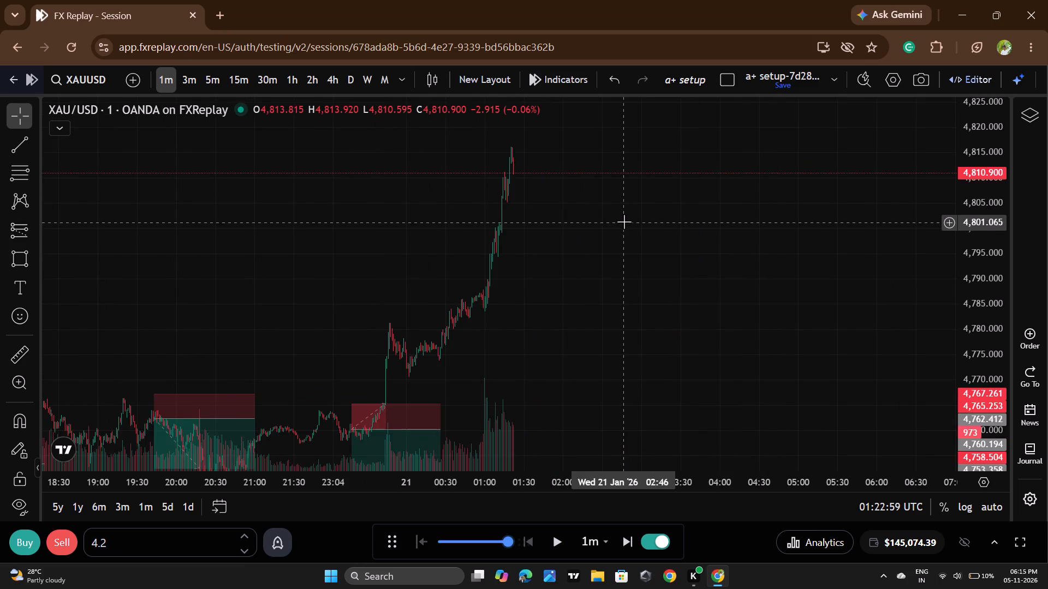
scroll(624, 220, "up", 2)
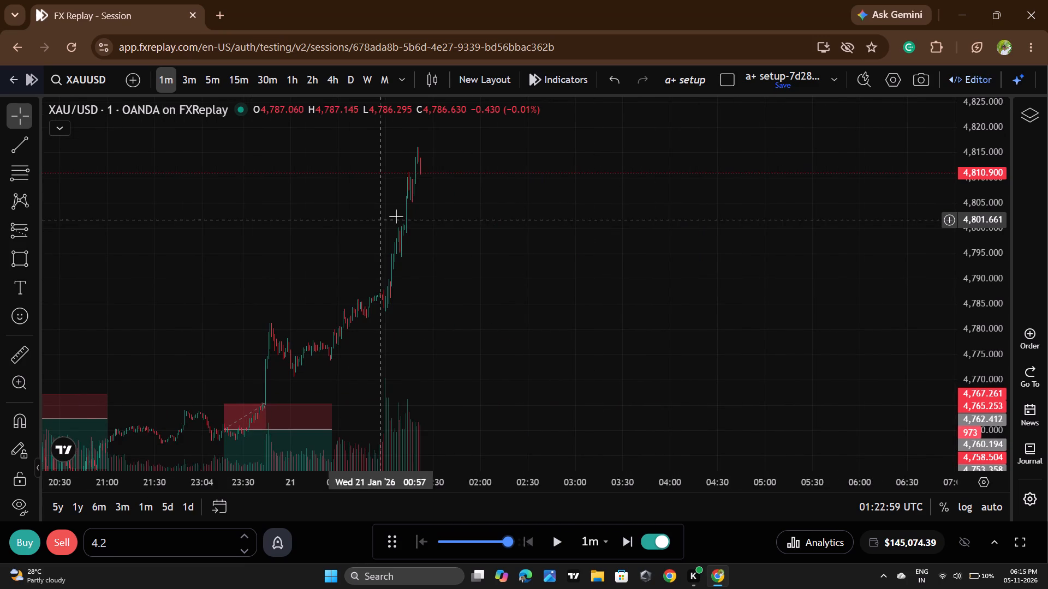
scroll(979, 240, "up", 12)
scroll(684, 224, "up", 3)
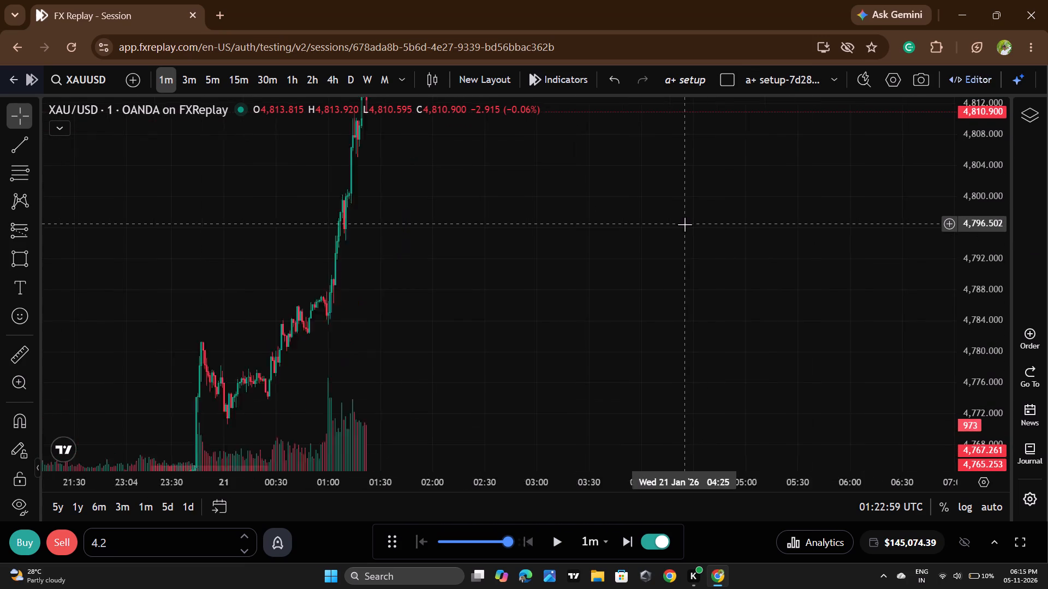
scroll(684, 224, "up", 1)
left_click_drag(502, 193, 574, 249)
left_click(1, 247)
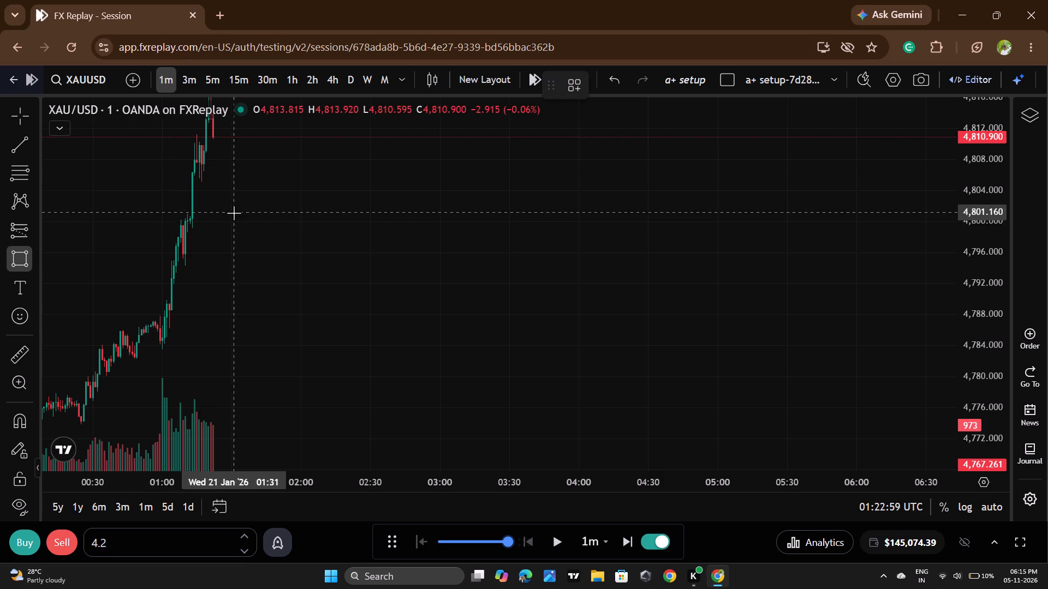
left_click(180, 215)
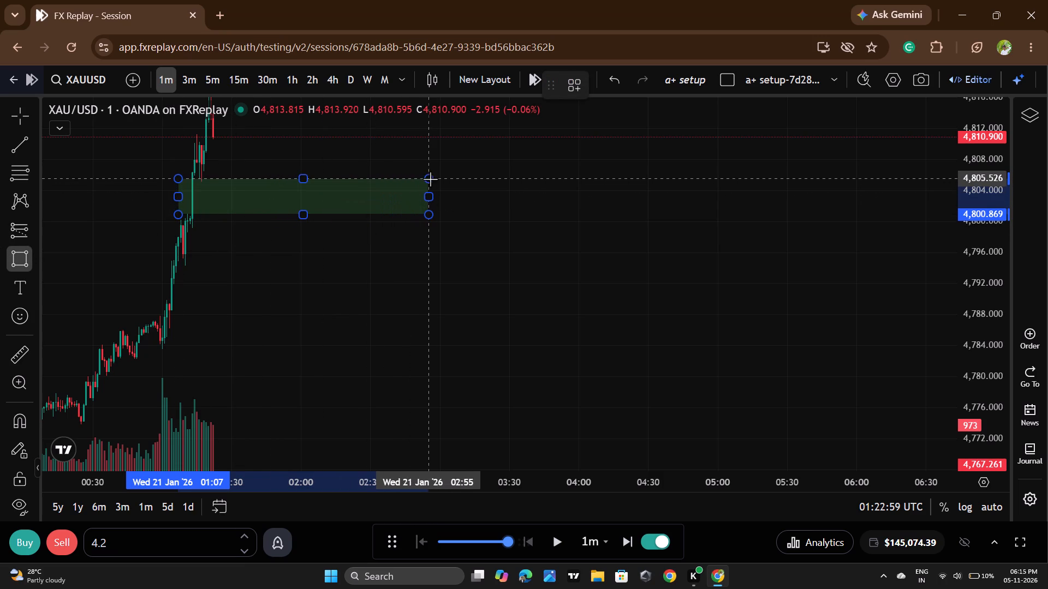
left_click(436, 176)
Advance the replay in bursts from 01:22 to 02:50 on 21 January.
left_click_drag(619, 195, 612, 201)
scroll(605, 207, "down", 2)
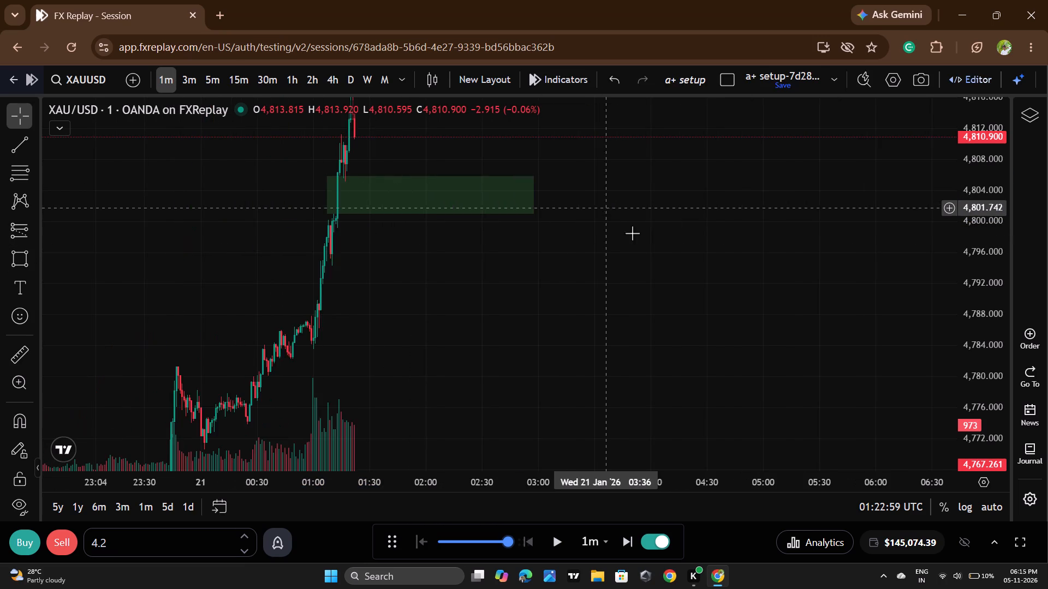
left_click_drag(652, 251, 646, 430)
left_click(546, 533)
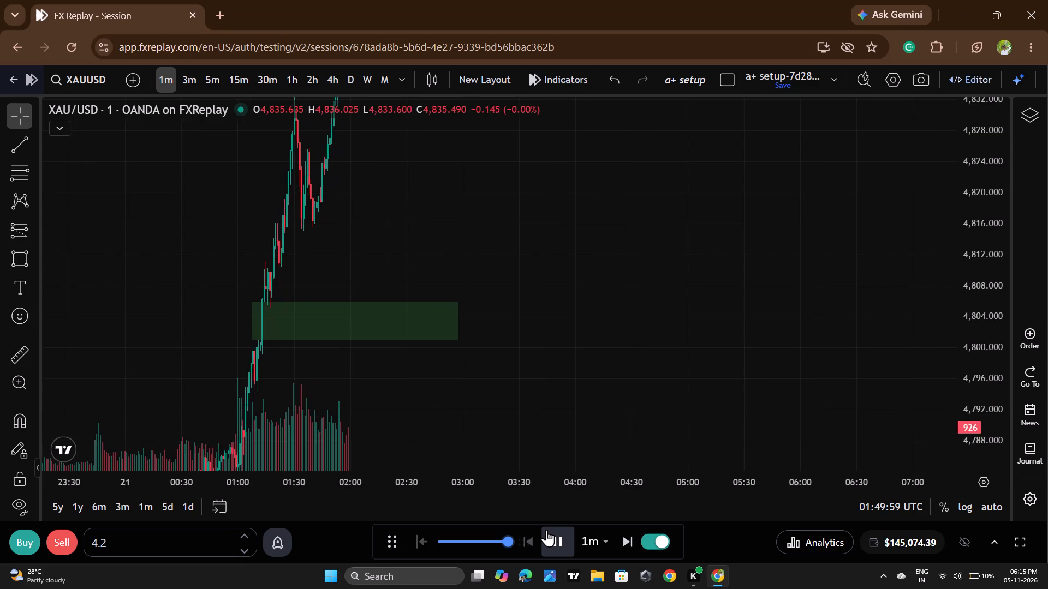
left_click(546, 530)
left_click_drag(620, 285, 631, 437)
scroll(724, 271, "down", 3)
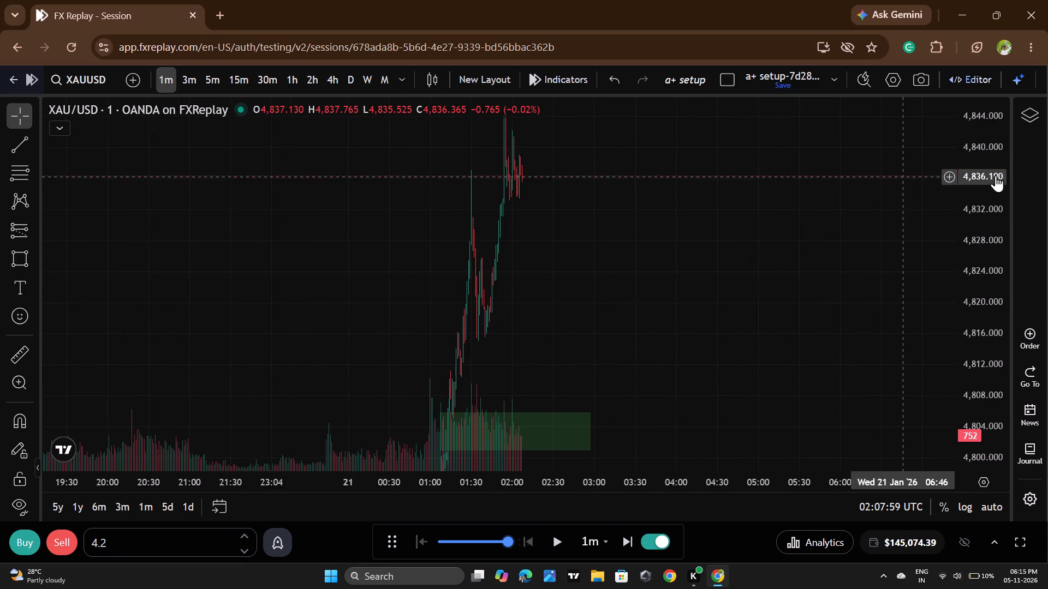
scroll(981, 207, "down", 6)
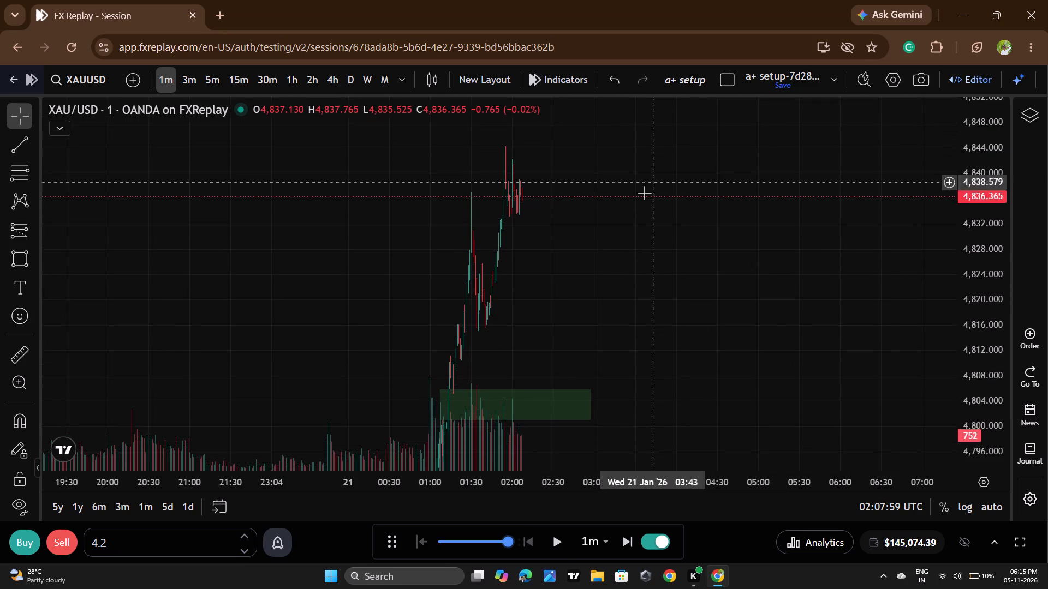
left_click(556, 547)
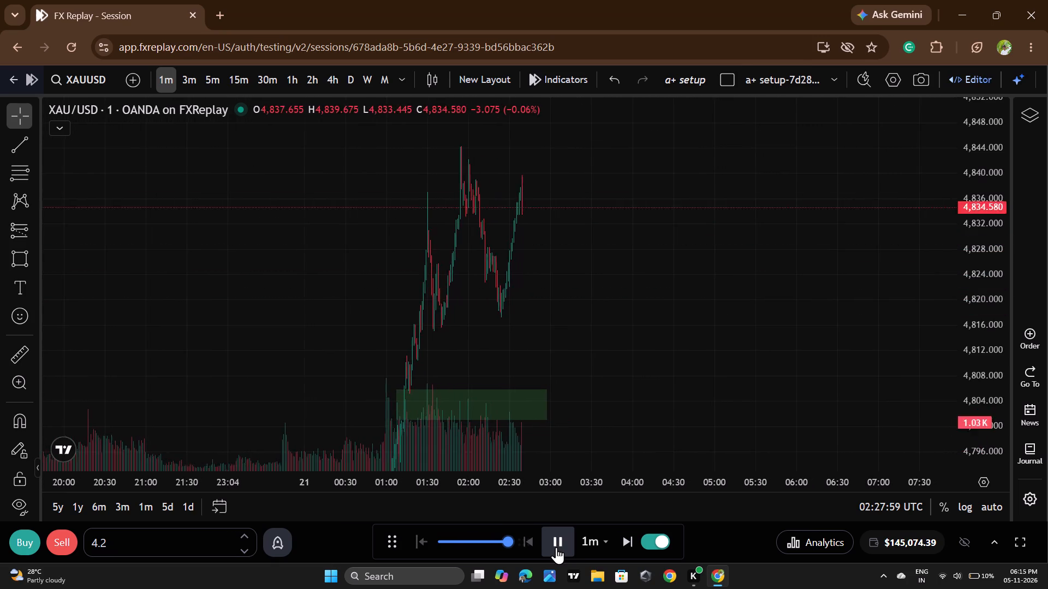
left_click(556, 547)
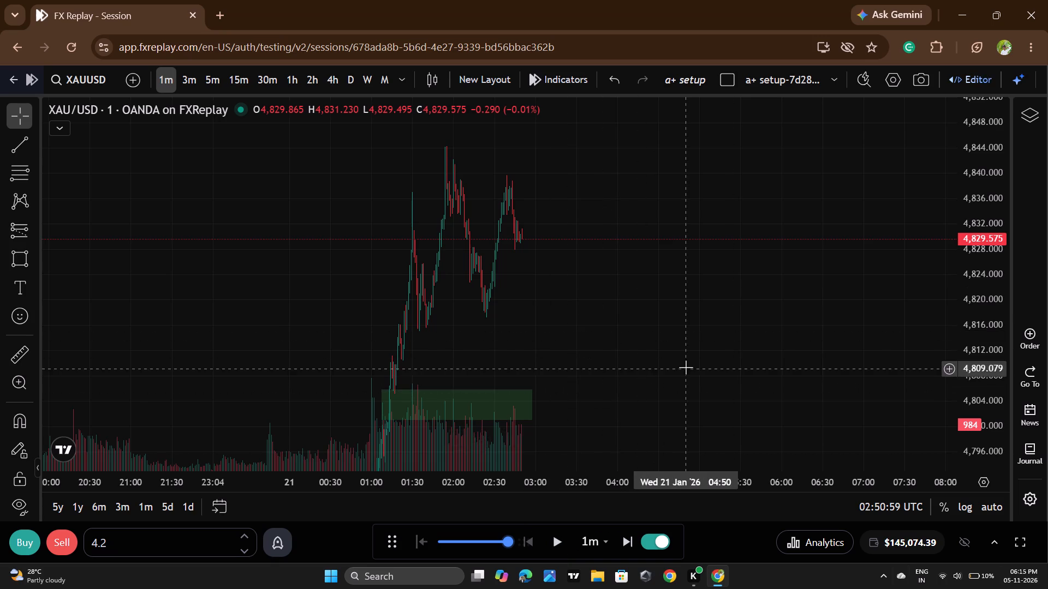
Extend the end of the 4,800.87–4,805.91 rectangle zone to about 04:50 on 21 January.
left_click_drag(686, 365, 688, 309)
left_click_drag(537, 367, 579, 367)
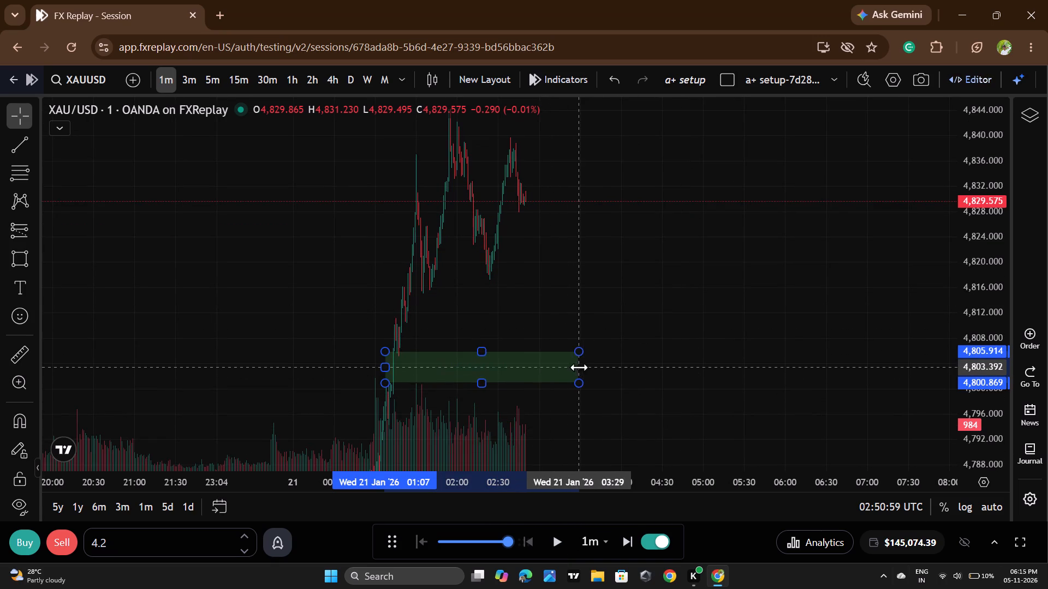
left_click_drag(579, 367, 691, 372)
Advance the replay in short bursts from 02:50 to 03:14 on 21 January.
left_click_drag(799, 357, 786, 373)
left_click(569, 543)
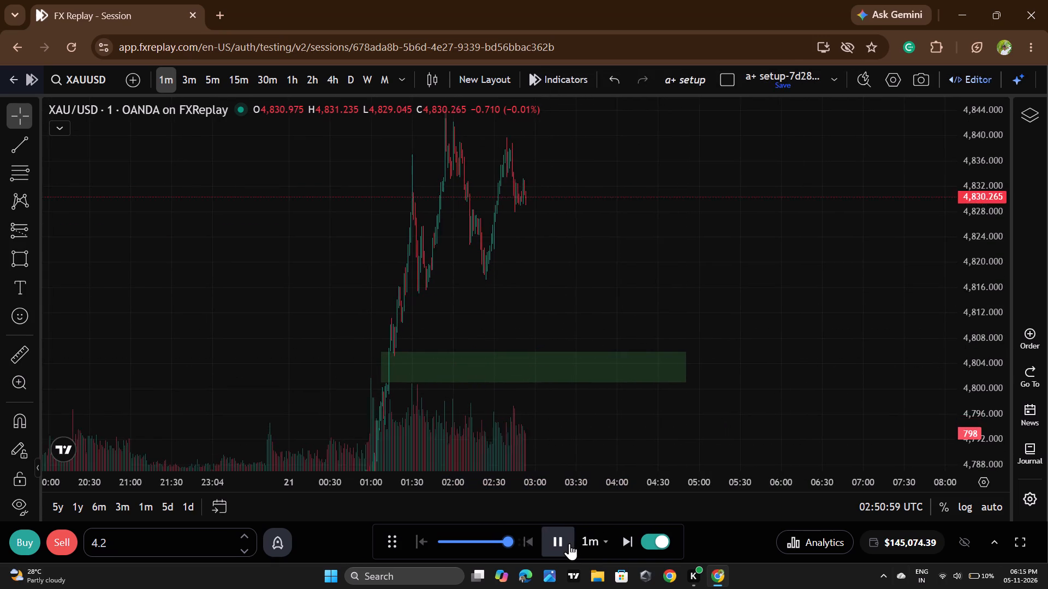
left_click_drag(569, 543, 573, 538)
left_click_drag(776, 153, 783, 299)
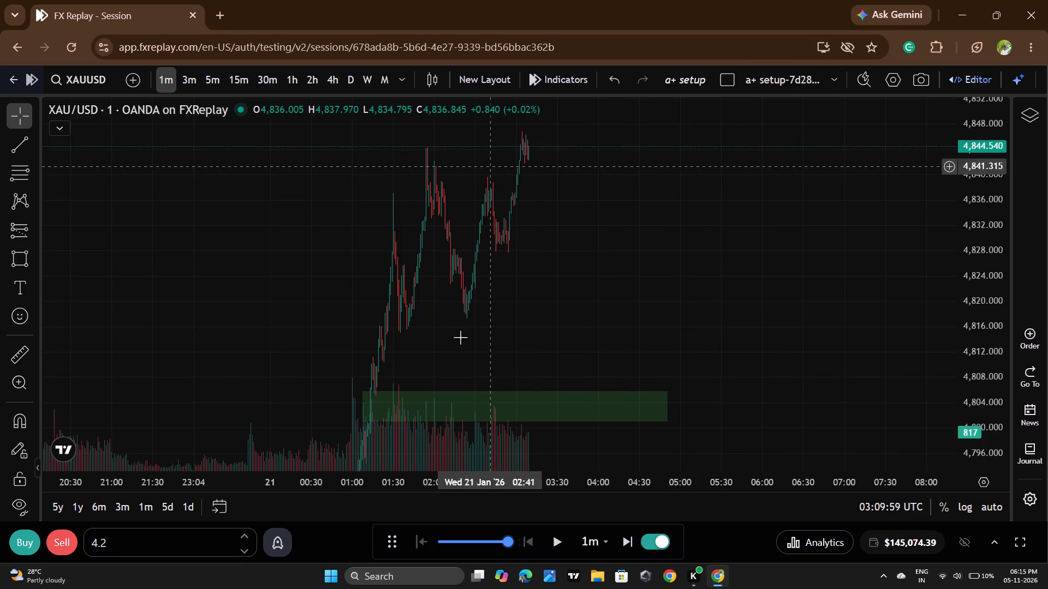
double_click(560, 531)
left_click(560, 531)
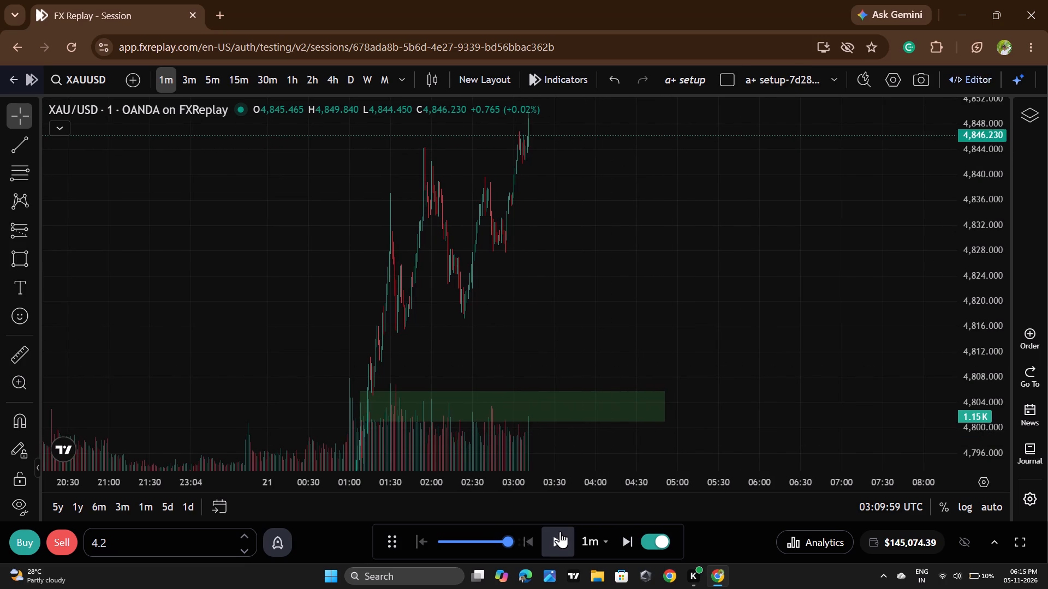
left_click(560, 531)
Draw a rectangle zone from 02:57 to about 04:34 on 21 January, between about 4,840.94 and 4,843.8.
scroll(569, 297, "up", 6)
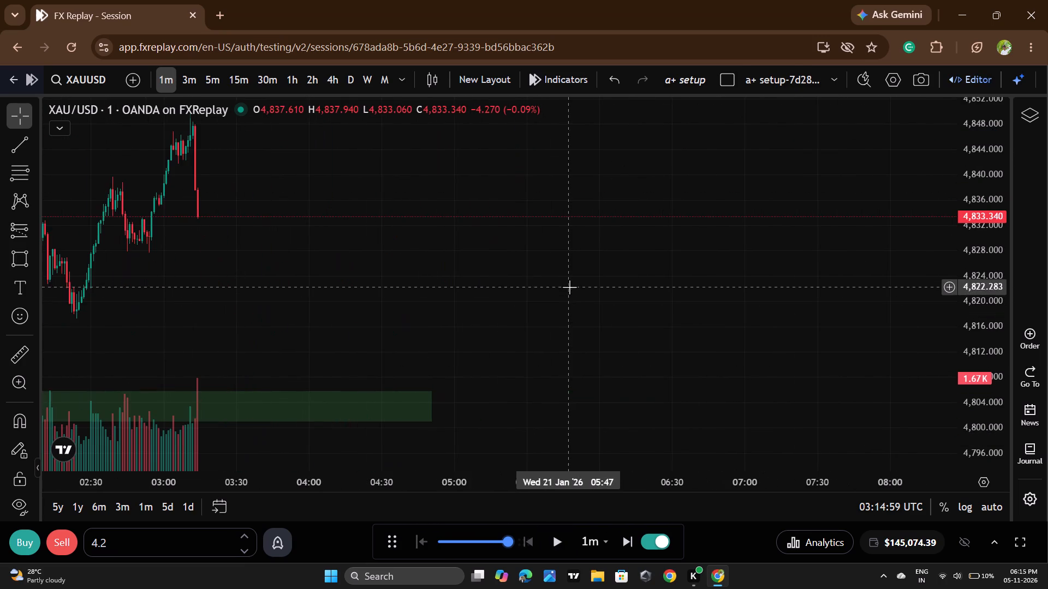
left_click_drag(254, 247, 508, 330)
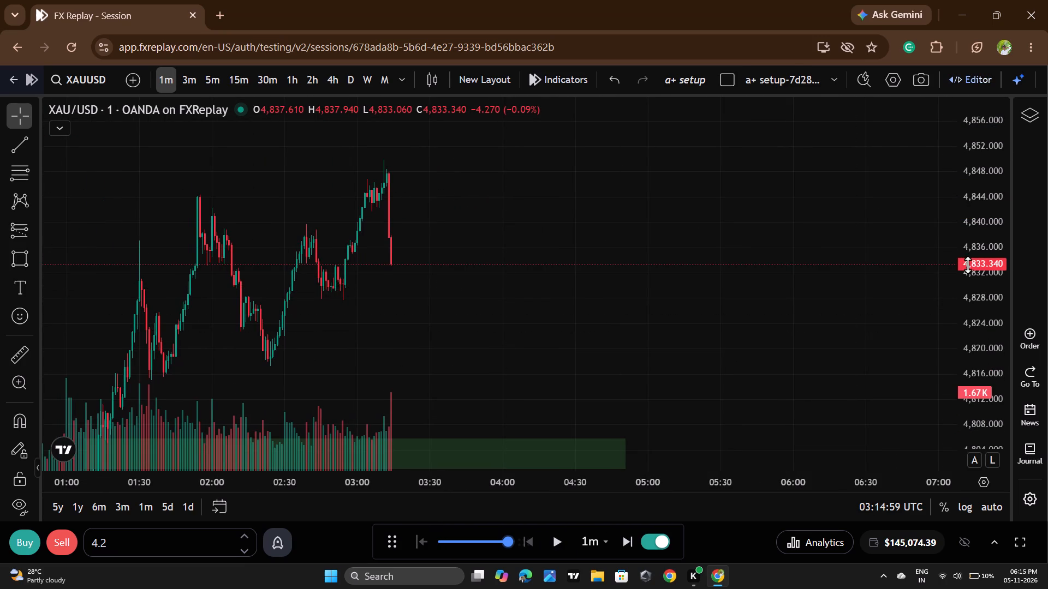
scroll(970, 260, "up", 10)
scroll(388, 195, "up", 3)
left_click_drag(337, 225, 492, 246)
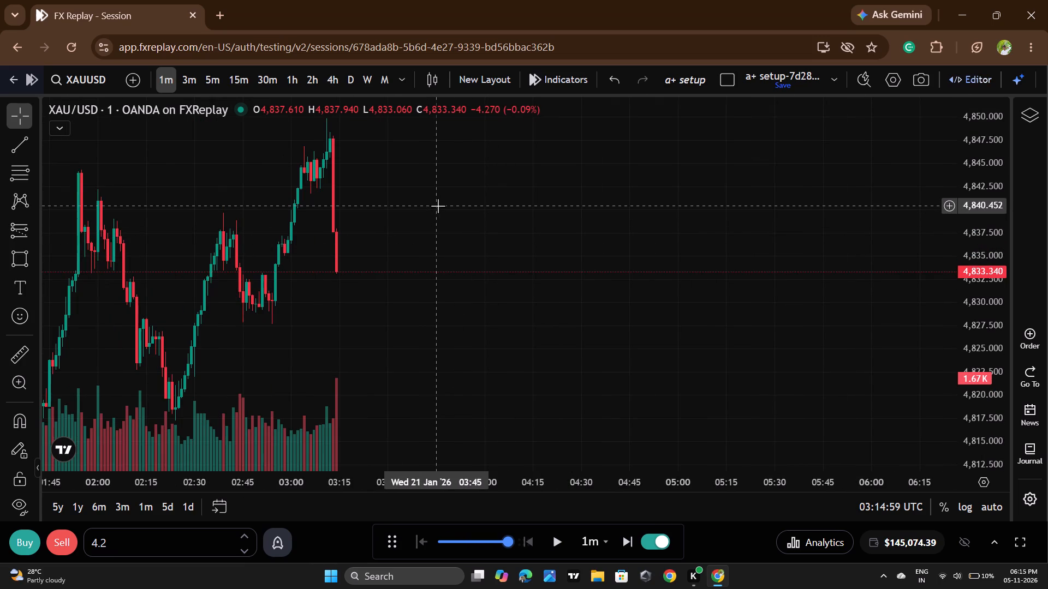
left_click(10, 267)
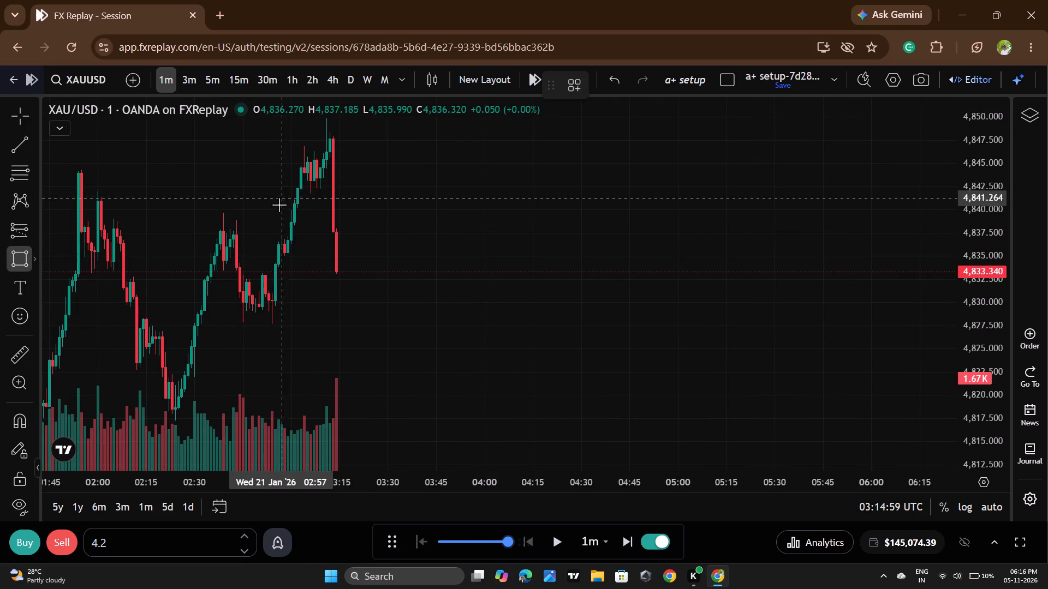
left_click(282, 201)
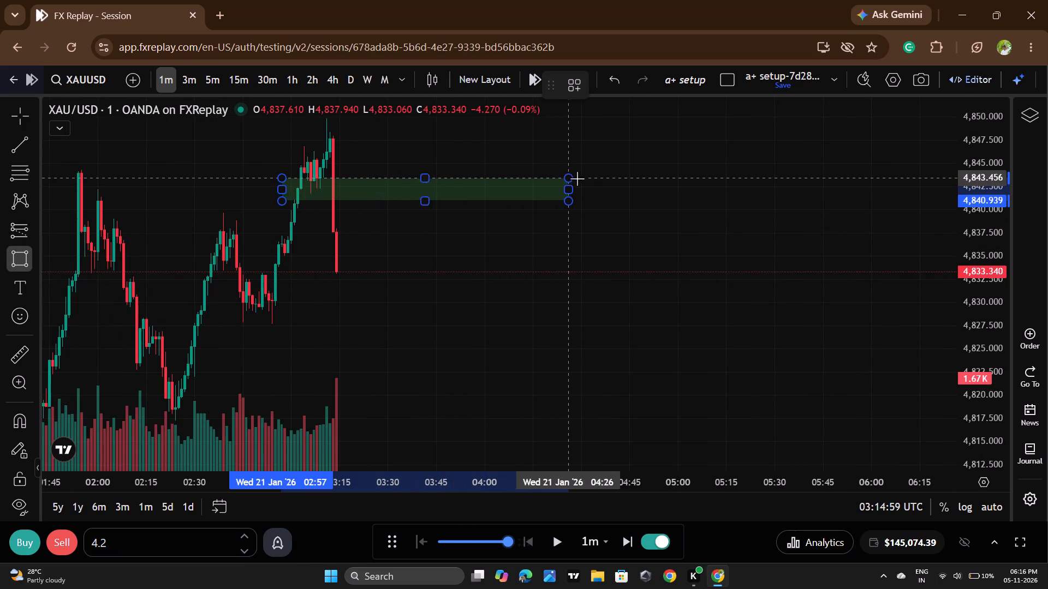
left_click(594, 175)
left_click(711, 306)
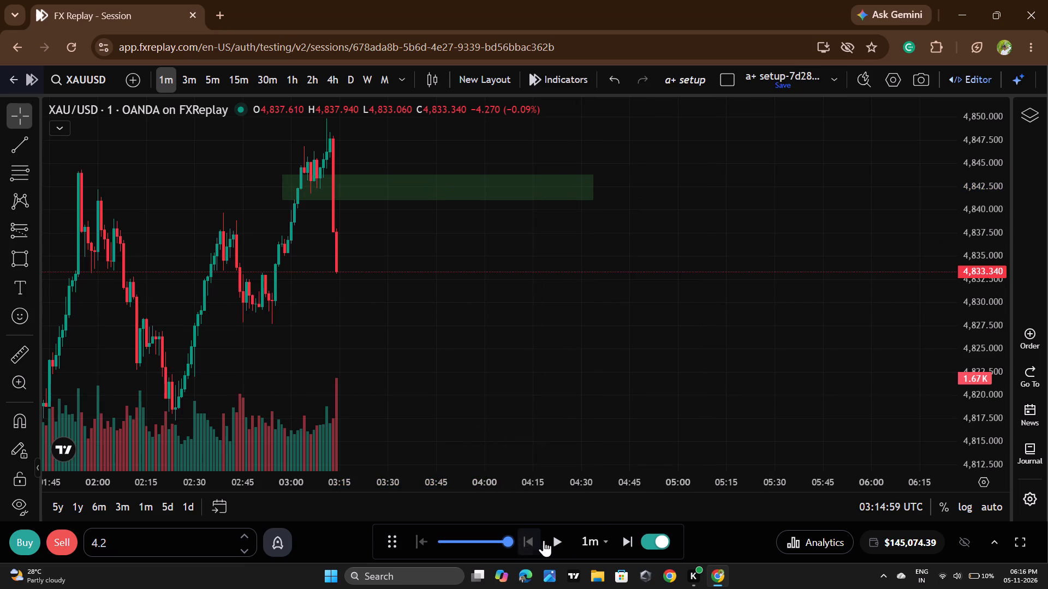
Advance the replay from 03:14 to 03:37 on 21 January.
triple_click(544, 540)
double_click(544, 540)
double_click(544, 539)
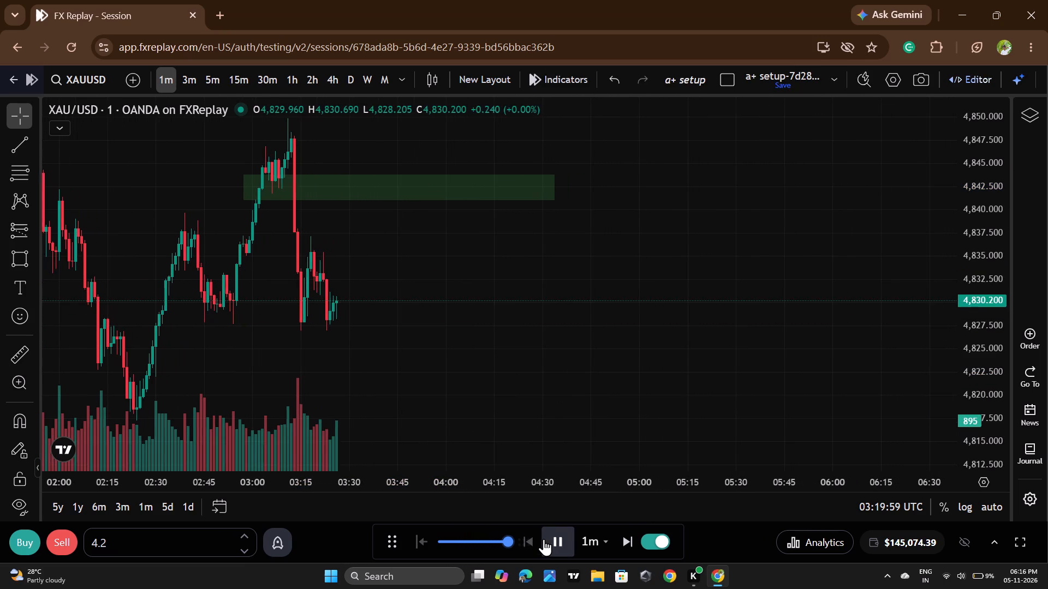
left_click(543, 537)
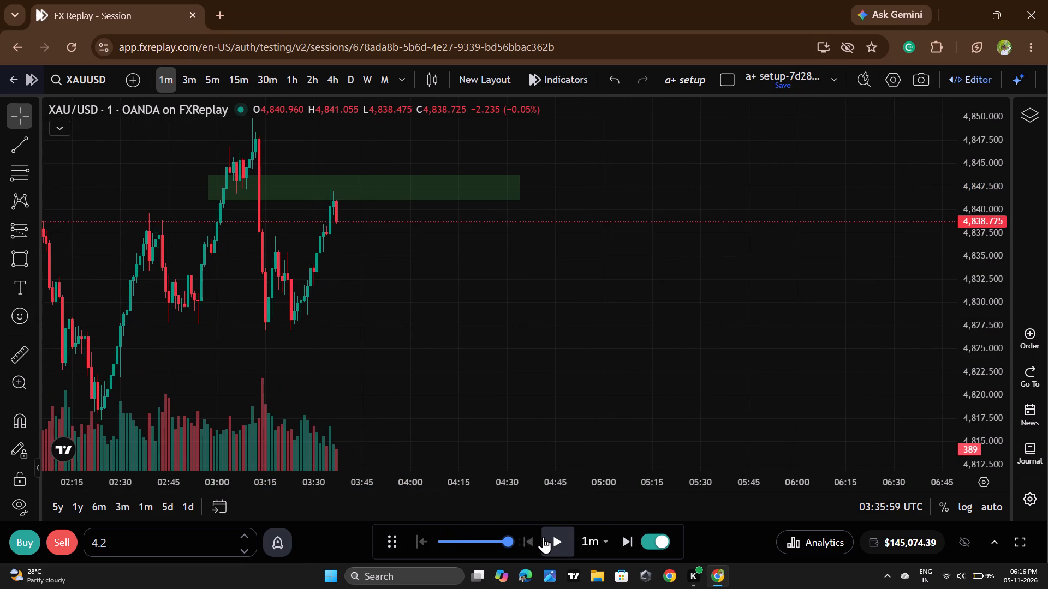
Place a market sell order on XAUUSD with size 4.2.
scroll(397, 127, "down", 3)
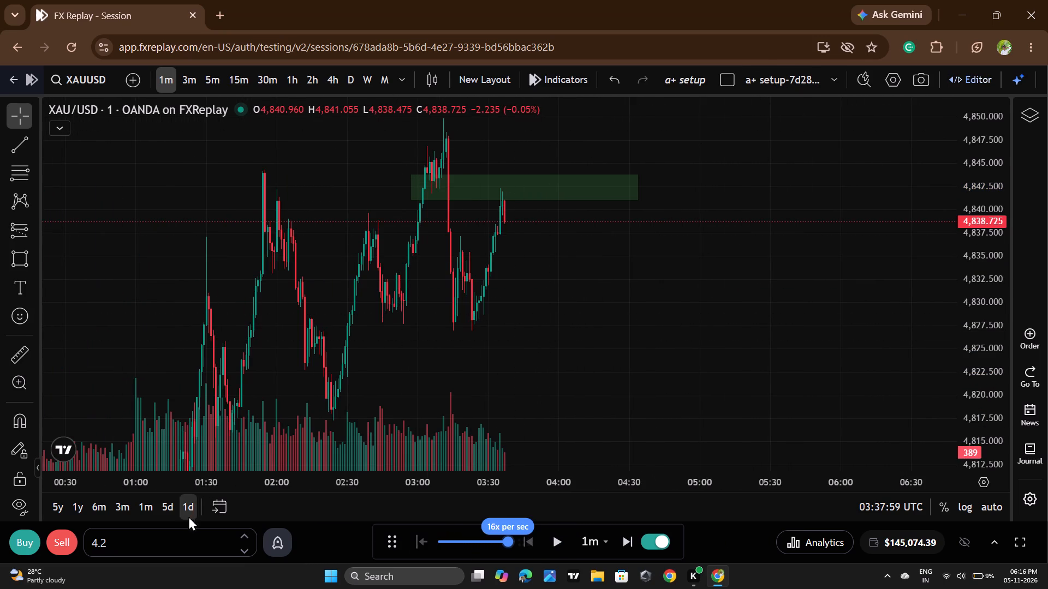
left_click(68, 544)
Set the open sell trade's stop loss to about 4,844.02 and its take profit to about 4,826.65.
left_click_drag(607, 385, 614, 479)
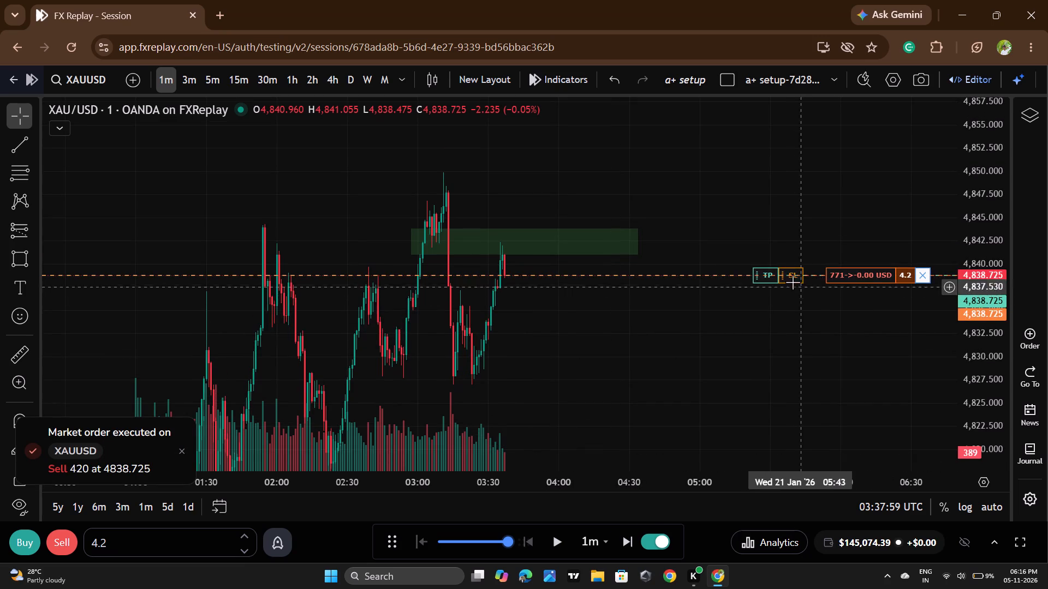
left_click_drag(791, 281, 799, 217)
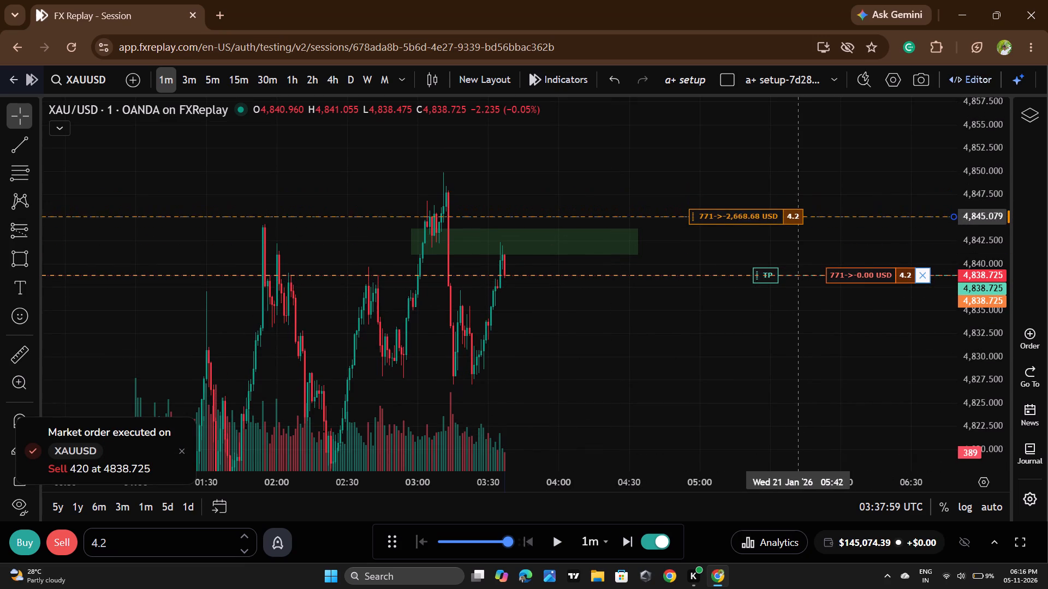
left_click_drag(799, 217, 793, 227)
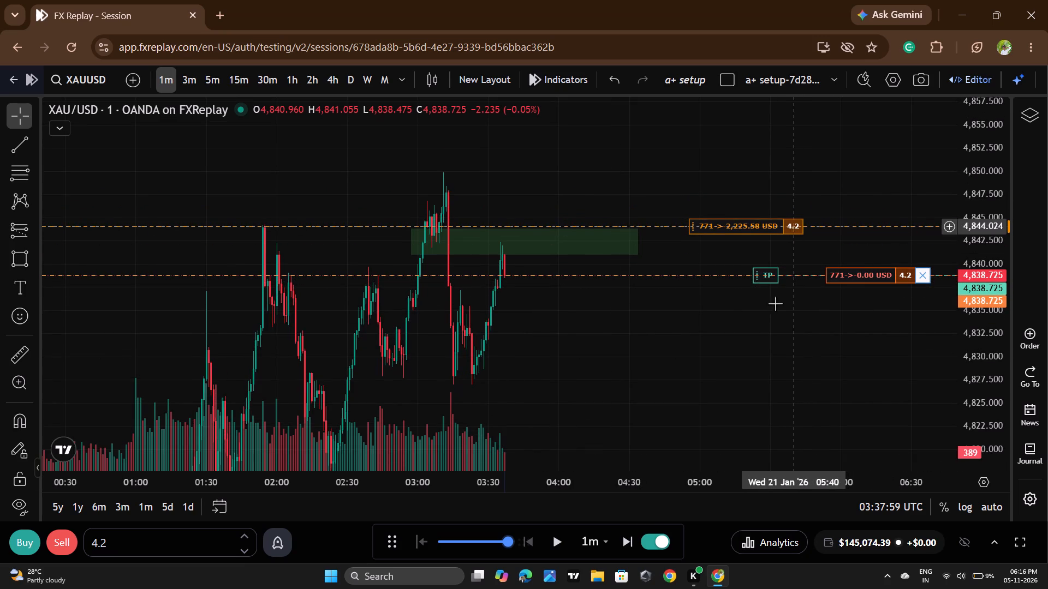
left_click_drag(788, 280, 787, 377)
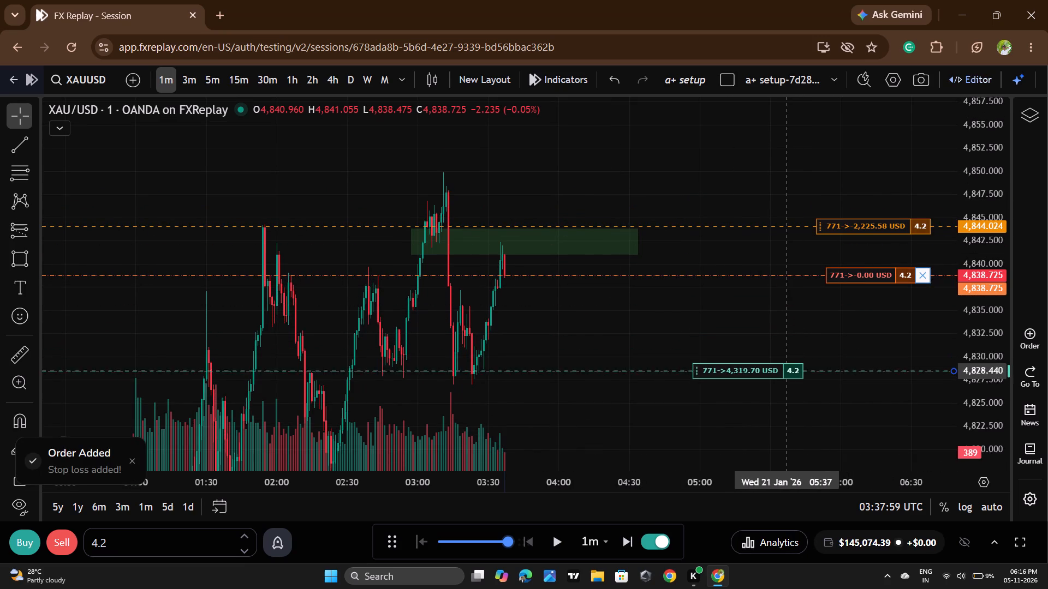
left_click_drag(787, 377, 789, 383)
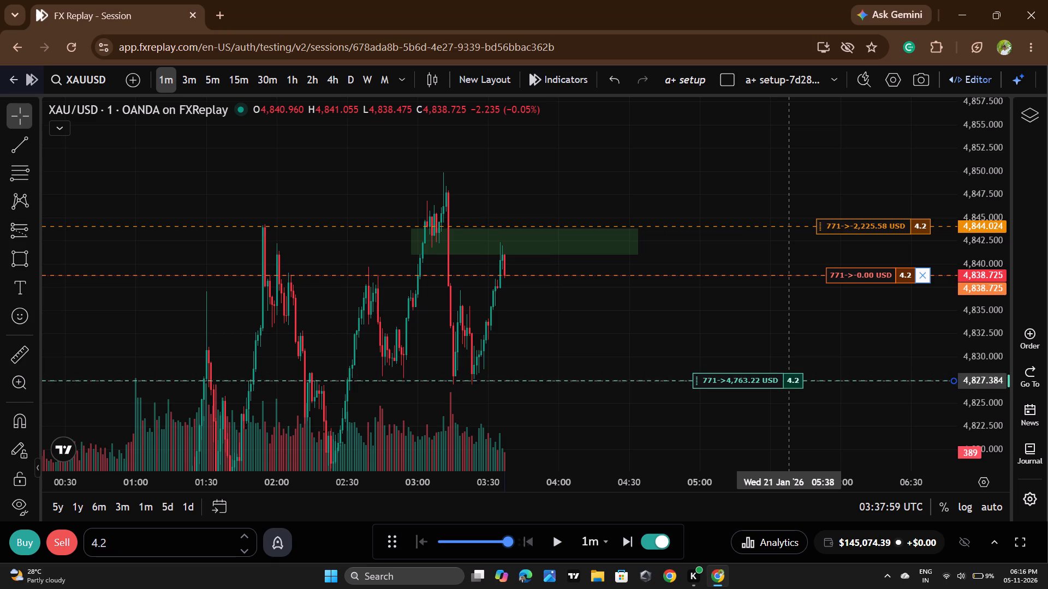
left_click_drag(789, 383, 789, 388)
Draw a Short Position from the latest candle with entry about 4,838.83, stop about 4,844.11 and target about 4,826.33.
left_click(33, 223)
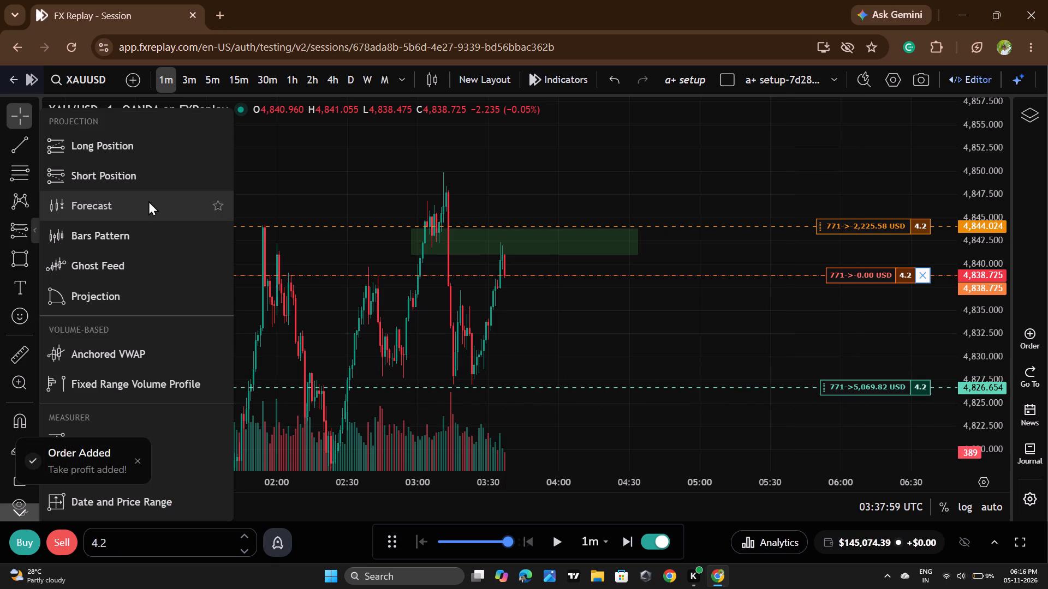
left_click(163, 183)
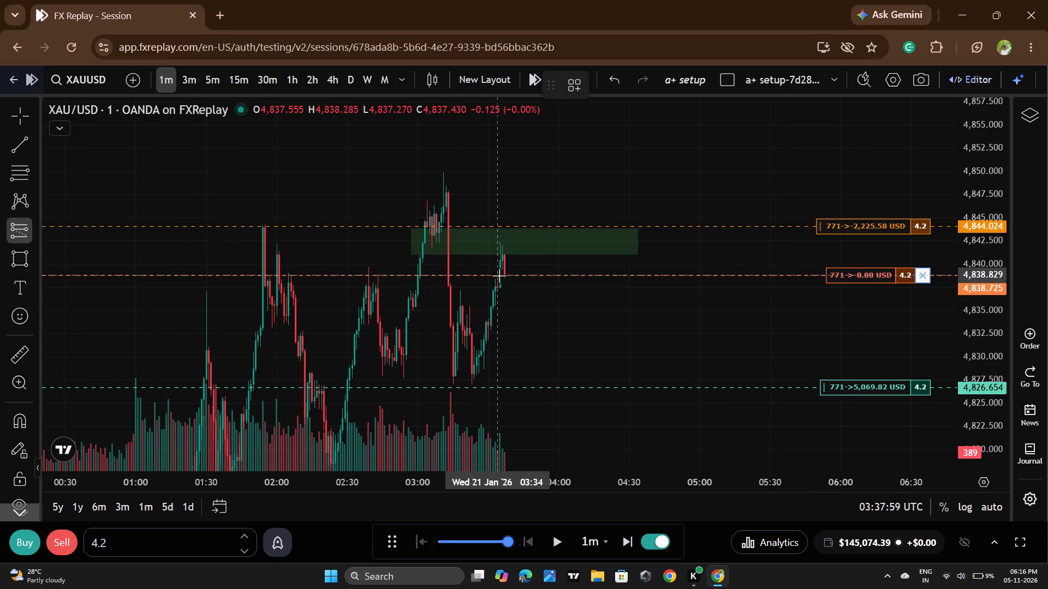
left_click(504, 275)
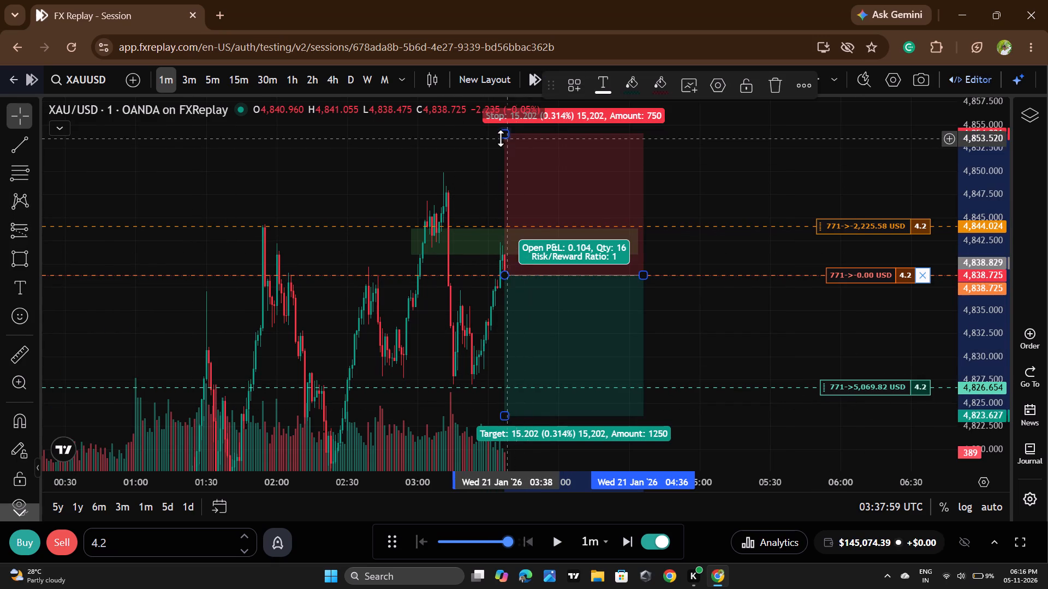
left_click_drag(505, 135, 498, 226)
left_click(657, 261)
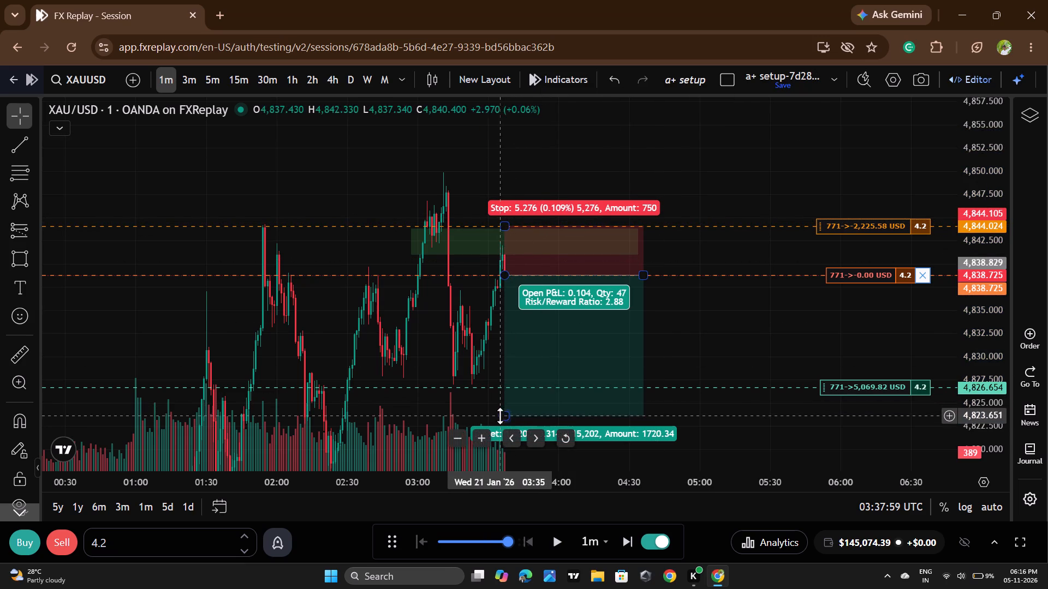
left_click_drag(504, 416, 519, 391)
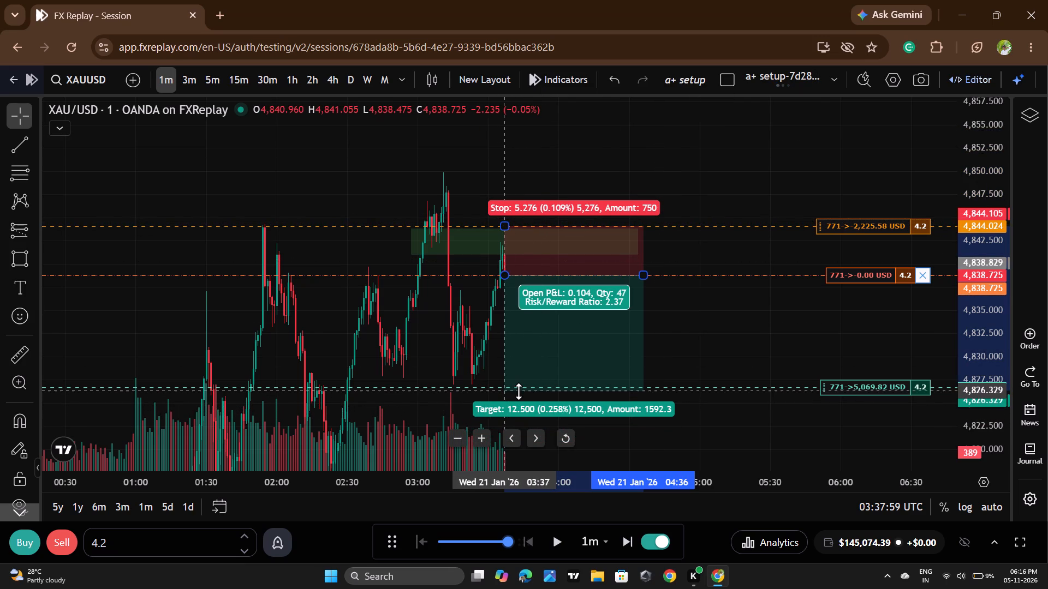
Adjust the Short Position drawing's target level to about 4,826.41.
left_click_drag(519, 391, 520, 390)
left_click(520, 389)
left_click(775, 338)
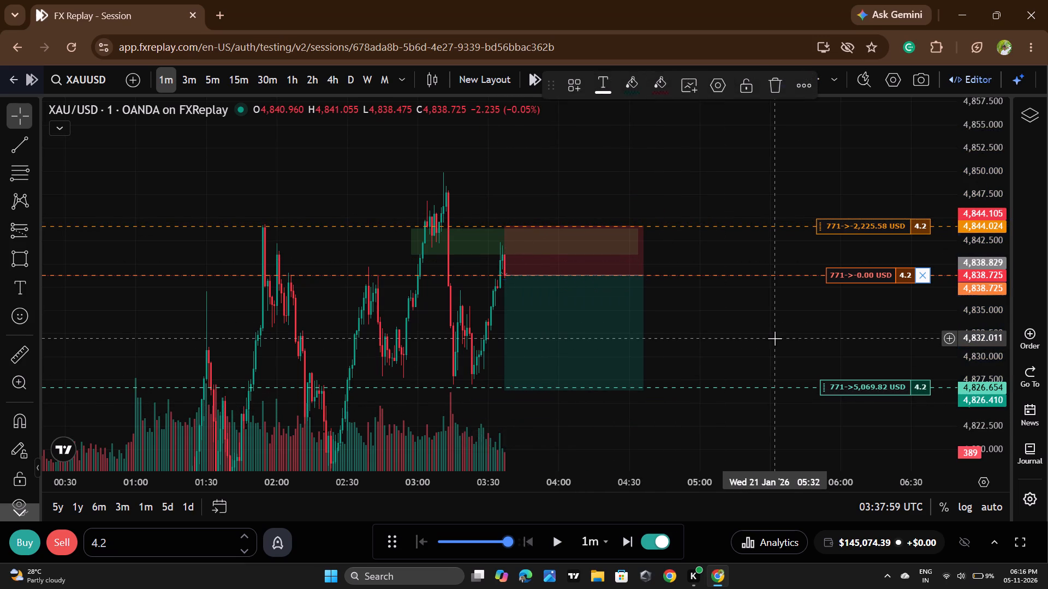
Advance the replay from 03:37 to 04:05 on 21 January.
double_click(563, 543)
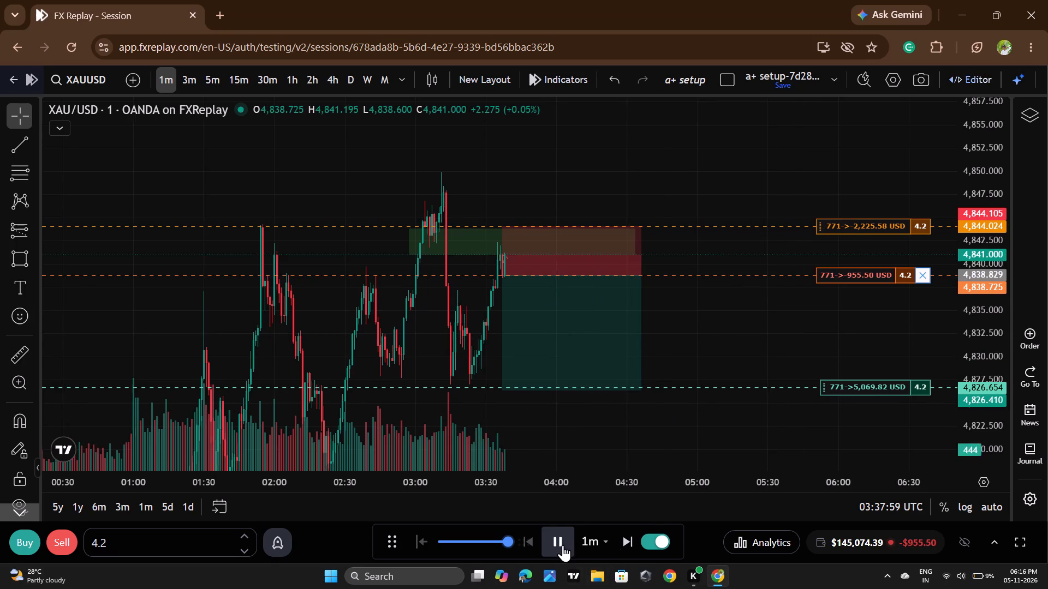
double_click(563, 545)
left_click(563, 546)
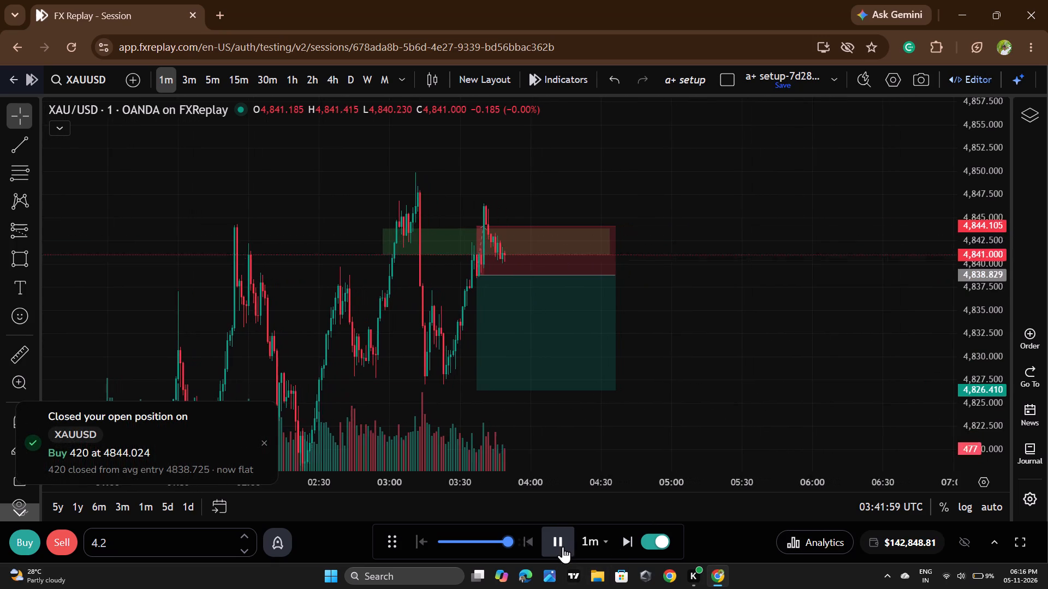
left_click(563, 546)
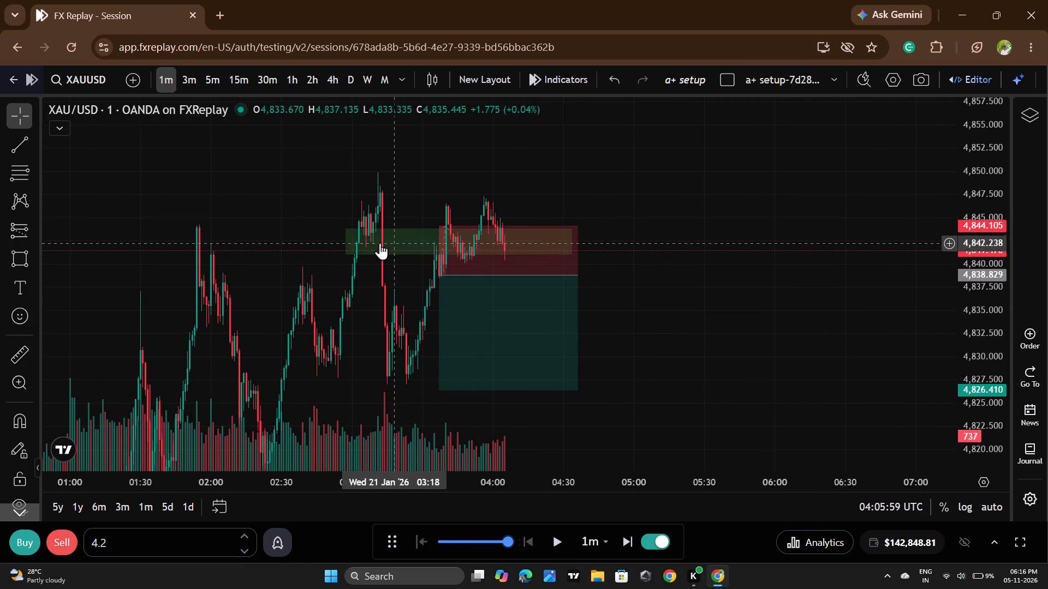
Delete the green zone rectangle between about 4,840.94 and 4,843.86 that overlaps the short position.
left_click(344, 239)
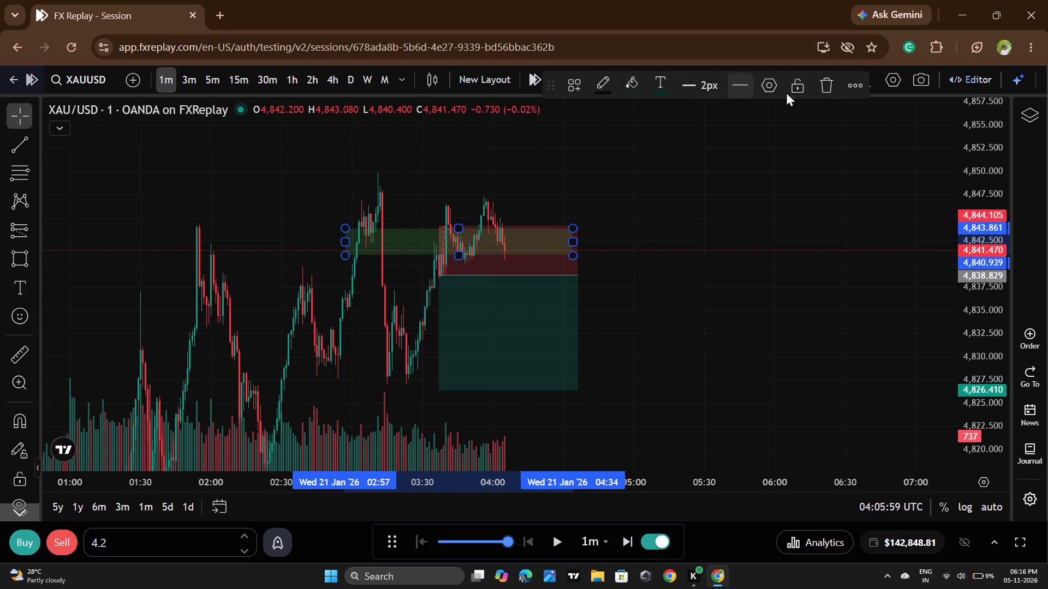
left_click(815, 82)
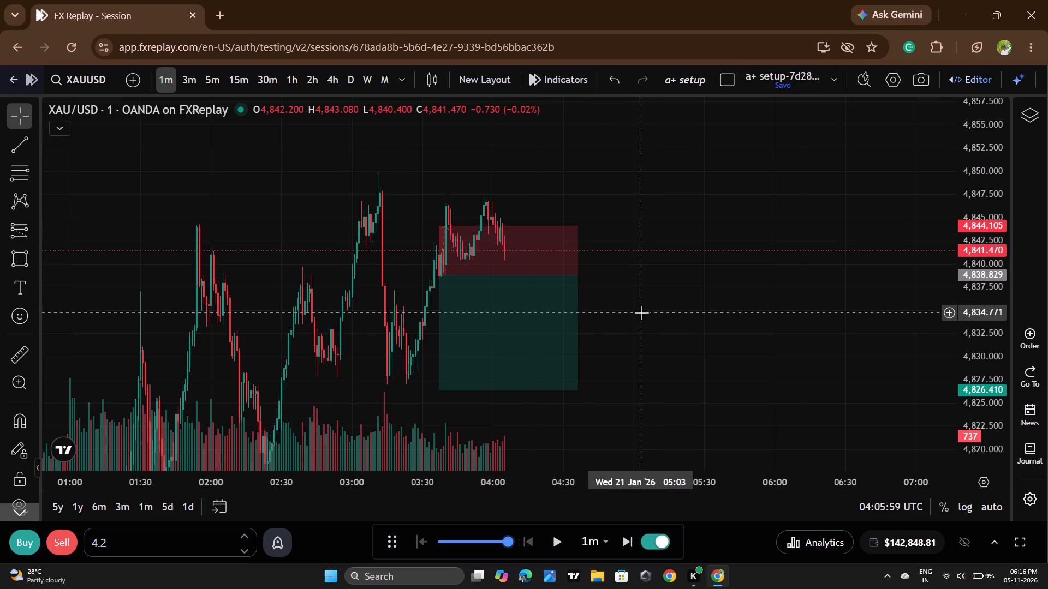
Delete the lower green zone rectangle between about 4,800.87 and 4,805.91.
scroll(750, 275, "down", 3)
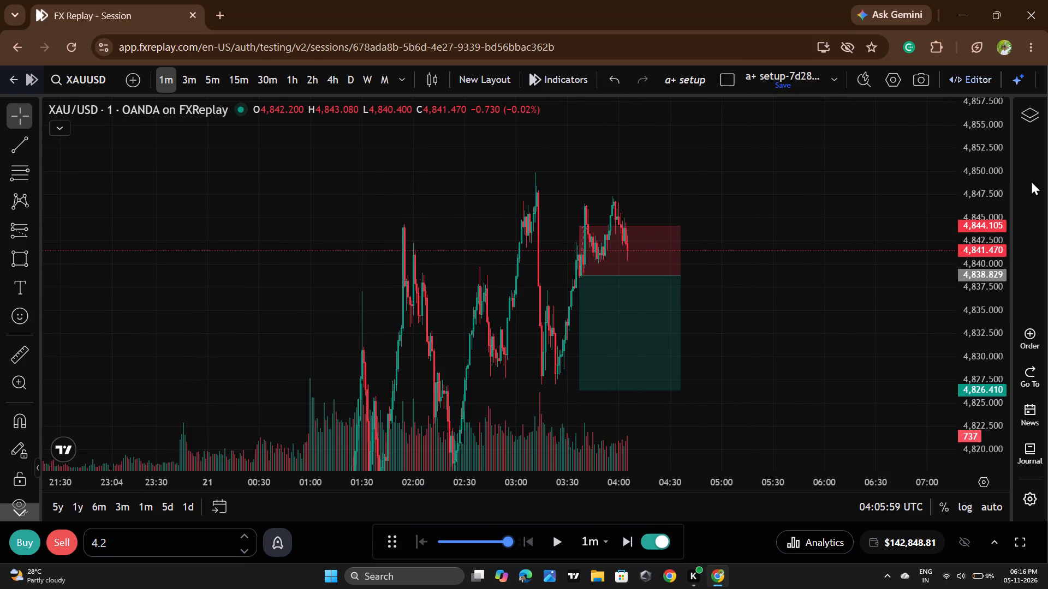
scroll(997, 219, "down", 10)
scroll(873, 248, "down", 4)
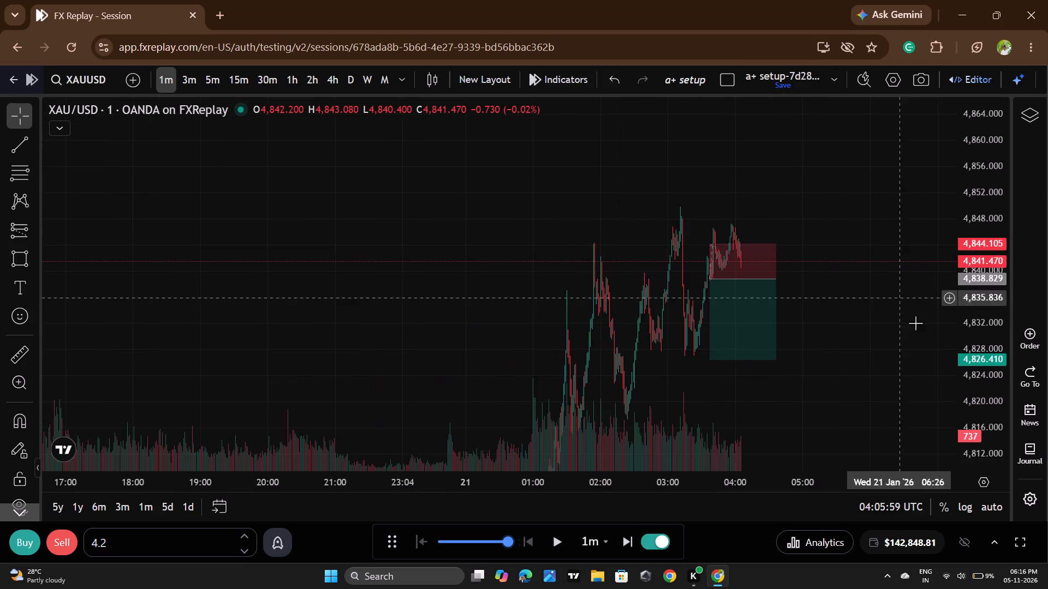
left_click_drag(862, 230, 837, 122)
scroll(989, 232, "down", 7)
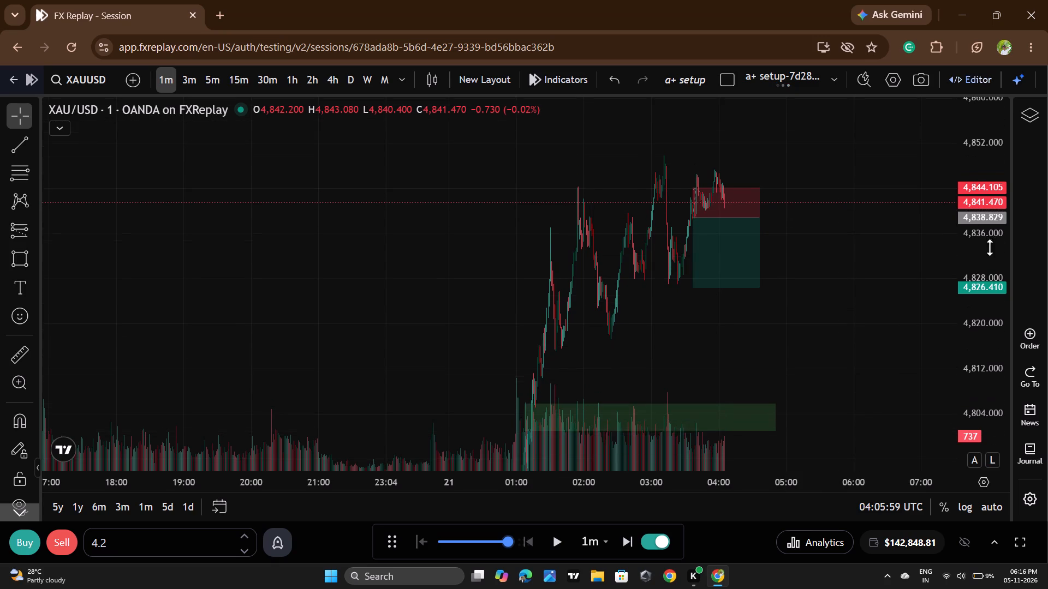
scroll(990, 247, "down", 1)
left_click_drag(881, 296, 833, 173)
left_click(746, 312)
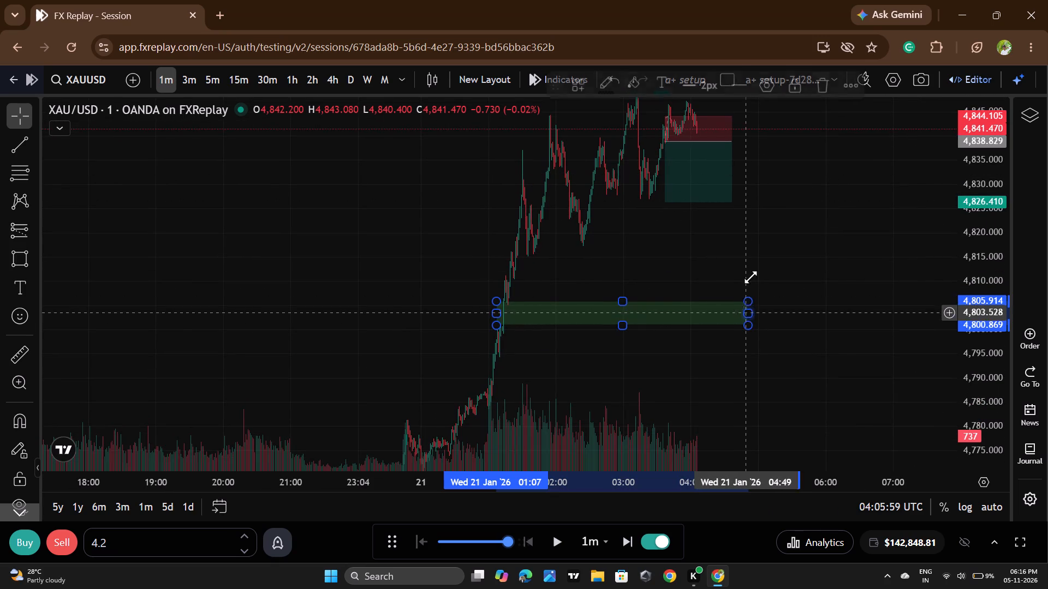
left_click(830, 79)
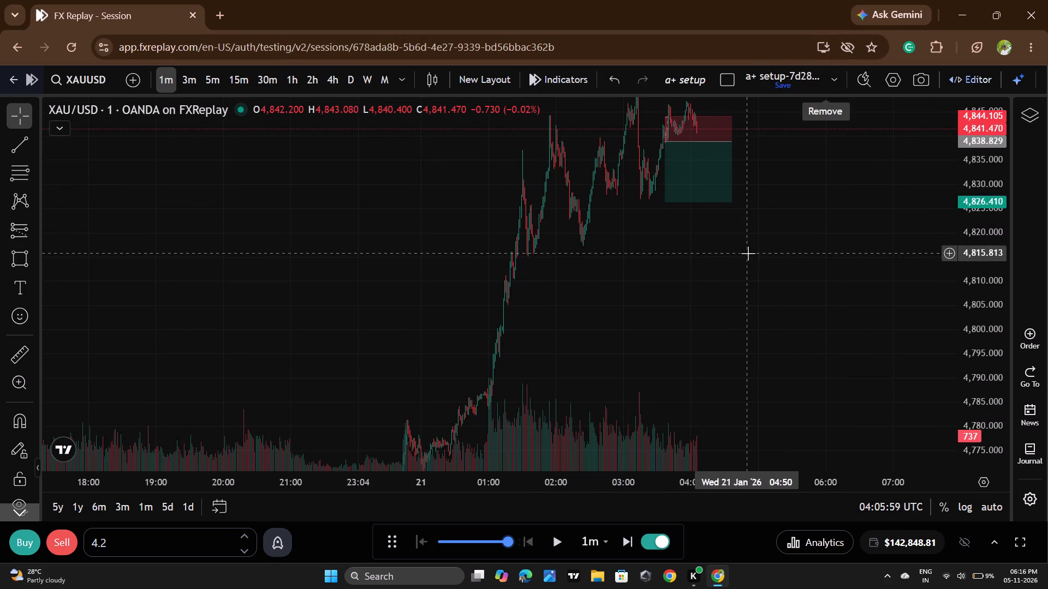
Examine the earlier price action on the 1-minute chart and the overall rally on the 4-hour timeframe.
left_click_drag(757, 360, 745, 152)
scroll(753, 251, "down", 5)
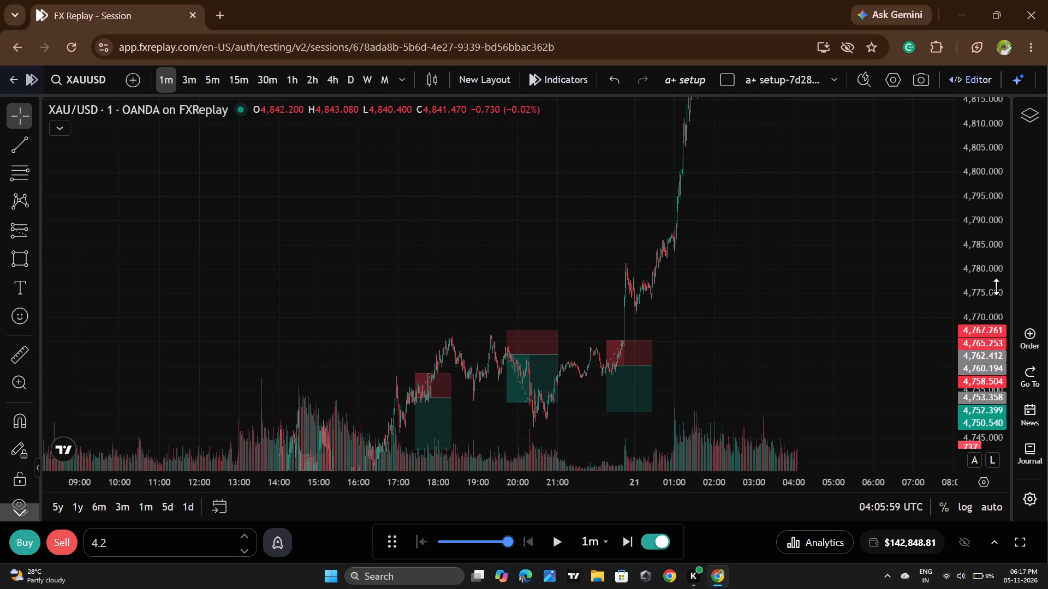
scroll(996, 287, "down", 5)
scroll(751, 261, "down", 2)
scroll(751, 261, "up", 3)
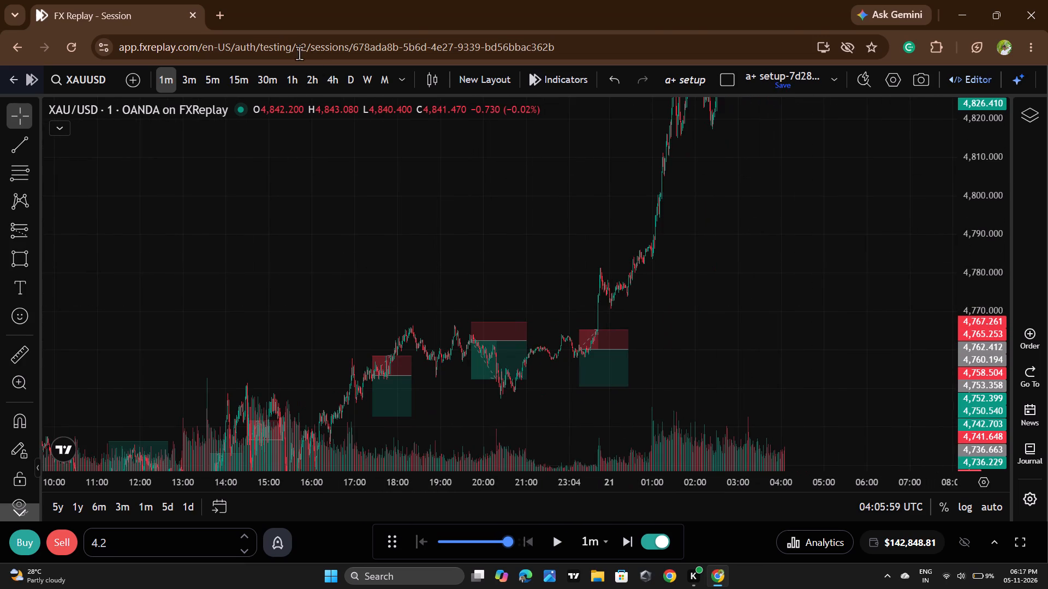
left_click(343, 85)
left_click(337, 82)
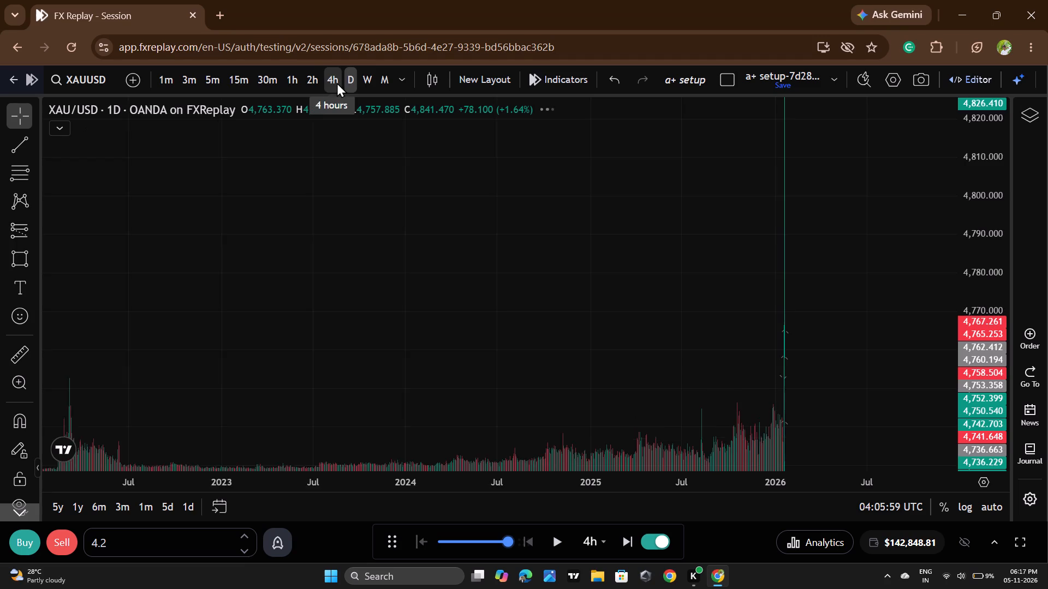
scroll(974, 208, "down", 14)
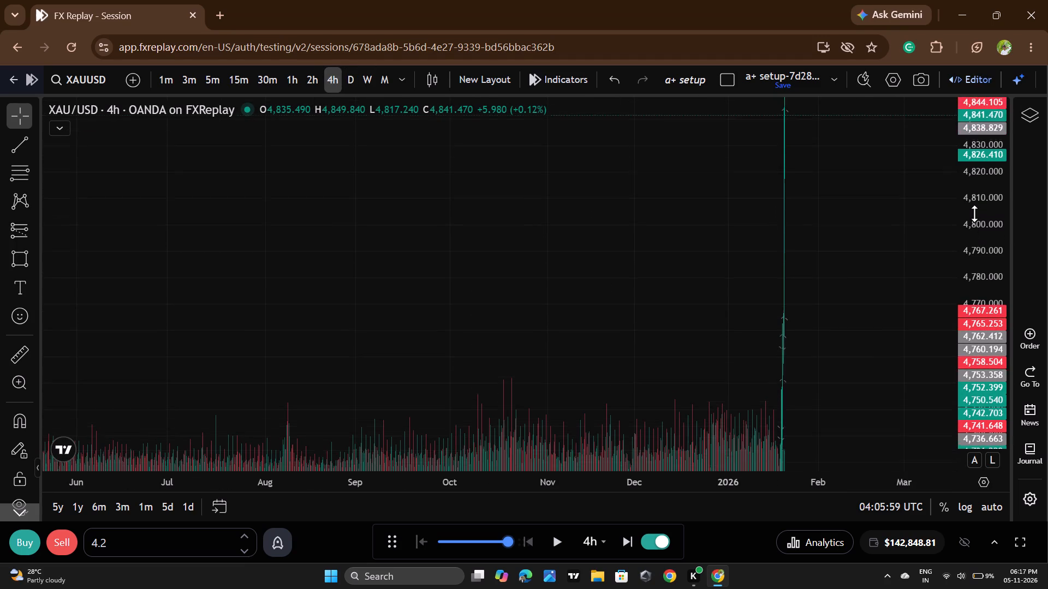
scroll(974, 213, "down", 20)
scroll(974, 213, "down", 4)
scroll(376, 267, "down", 9)
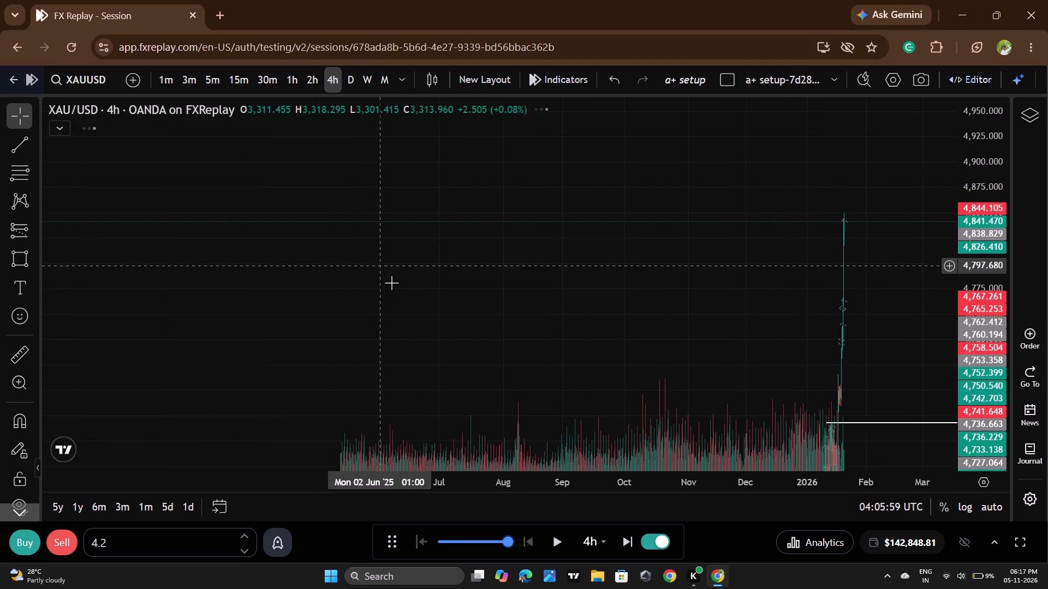
Look back through the 4-hour XAUUSD history as far as 2021 and return to the latest candles.
left_click_drag(330, 294, 713, 298)
left_click_drag(360, 290, 846, 305)
left_click_drag(402, 312, 833, 318)
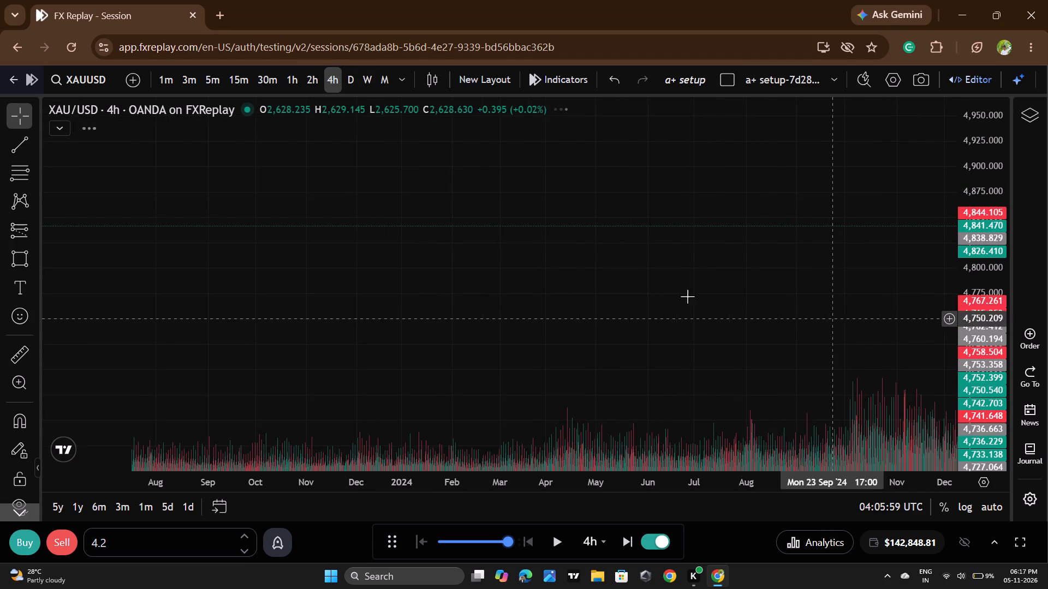
left_click_drag(502, 283, 911, 308)
left_click_drag(403, 273, 882, 319)
left_click_drag(269, 308, 313, 308)
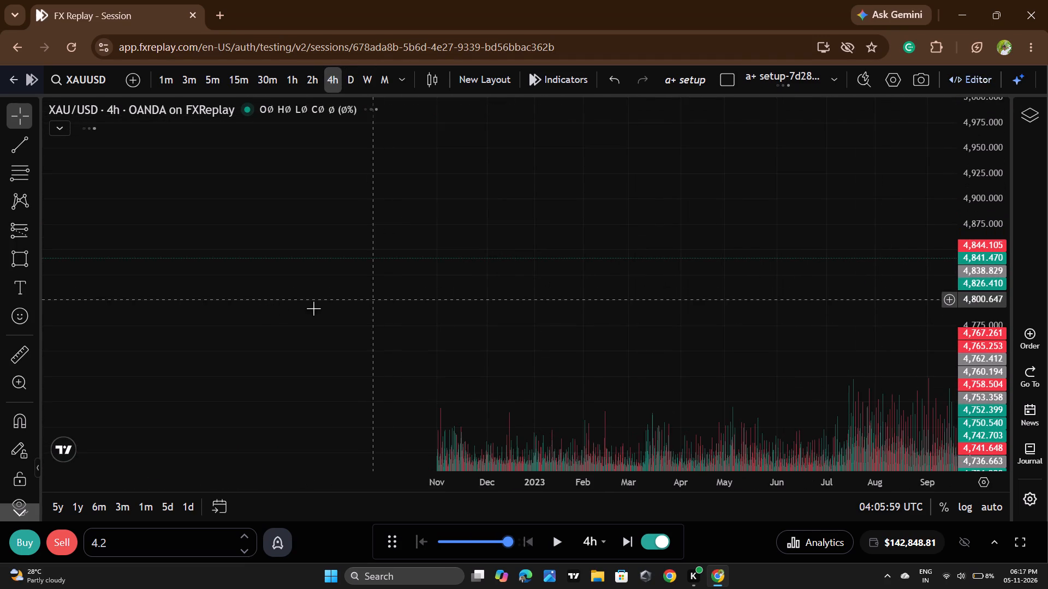
left_click_drag(313, 308, 836, 317)
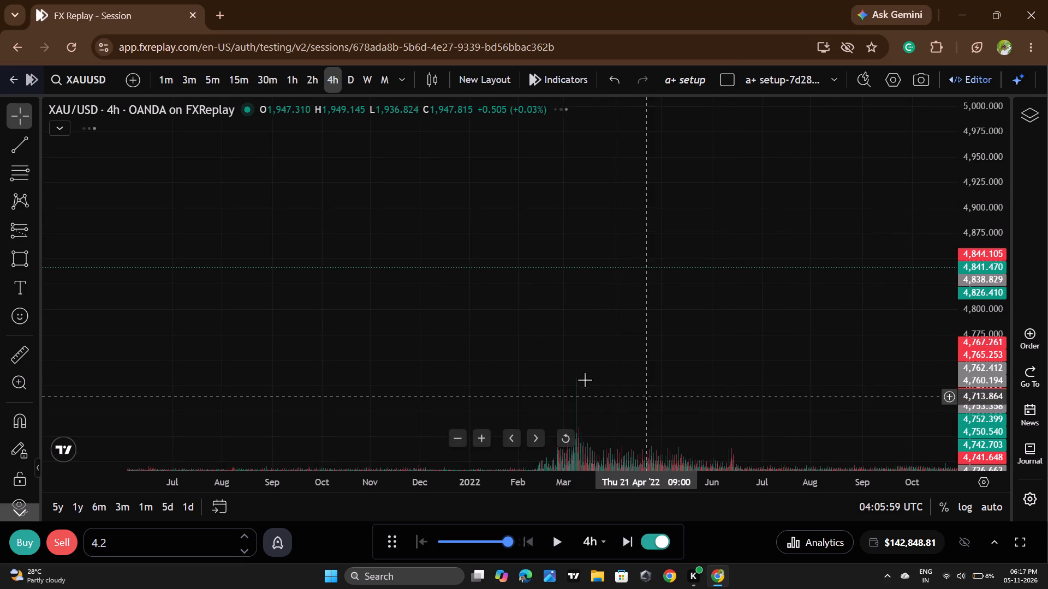
left_click(589, 378)
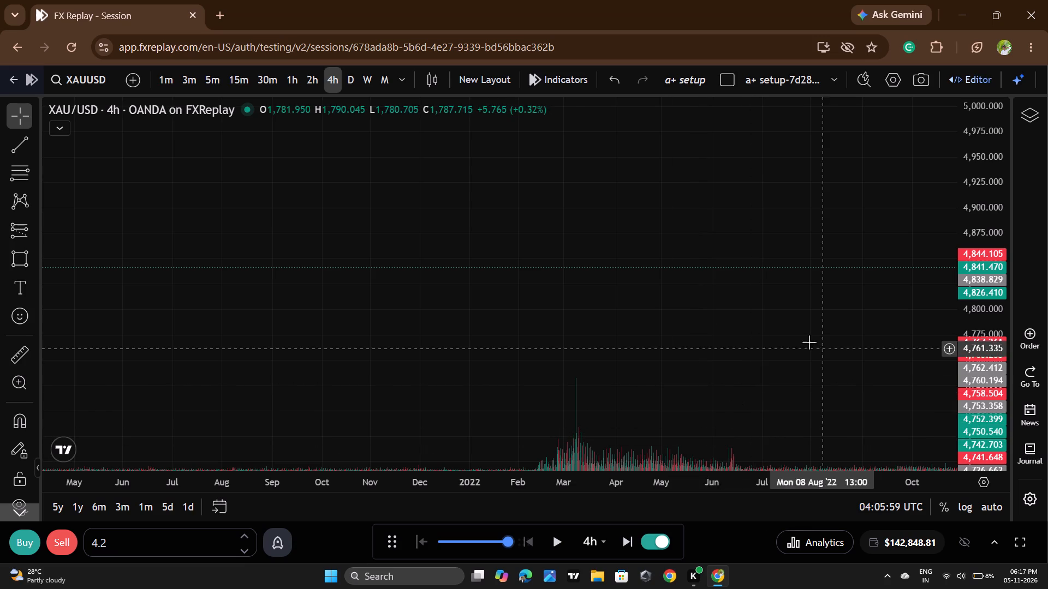
left_click_drag(808, 342, 222, 195)
left_click_drag(656, 289, 116, 273)
left_click_drag(654, 298, 169, 292)
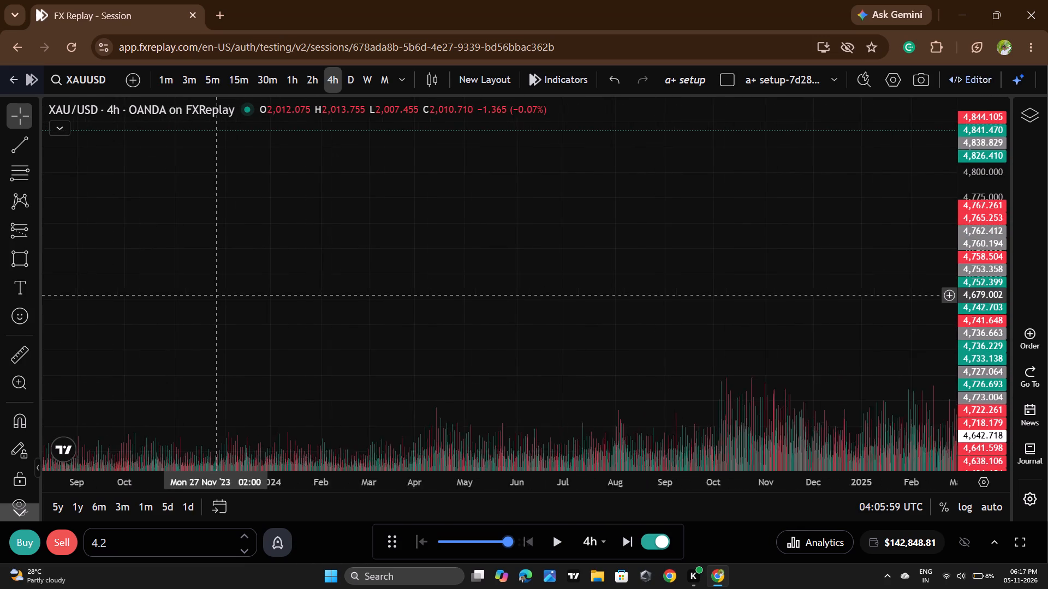
left_click_drag(169, 292, 166, 291)
left_click_drag(701, 280, 141, 279)
left_click_drag(703, 256, 361, 261)
left_click_drag(773, 251, 663, 256)
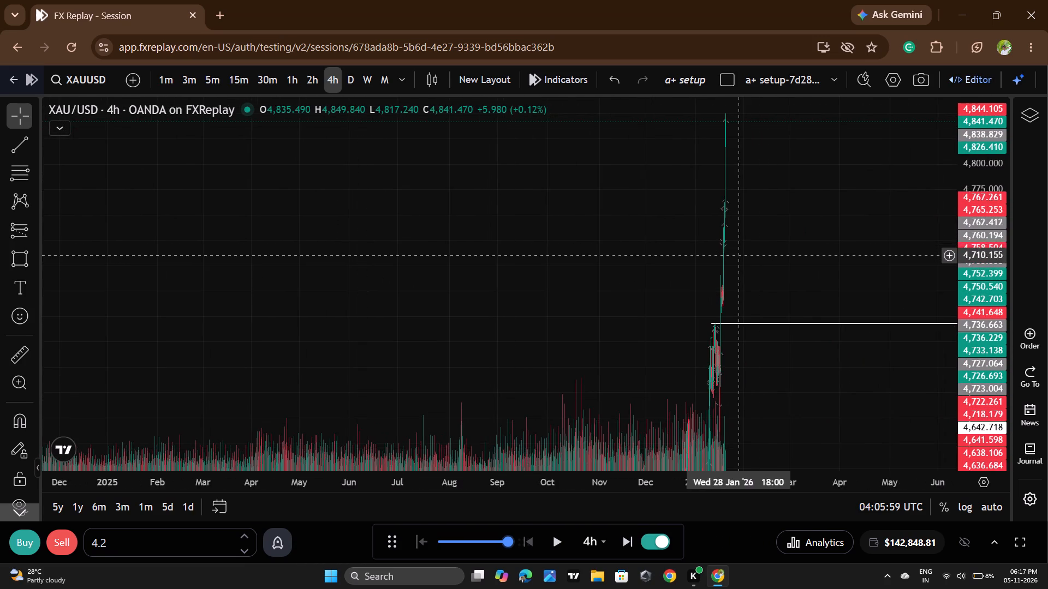
left_click_drag(663, 256, 620, 253)
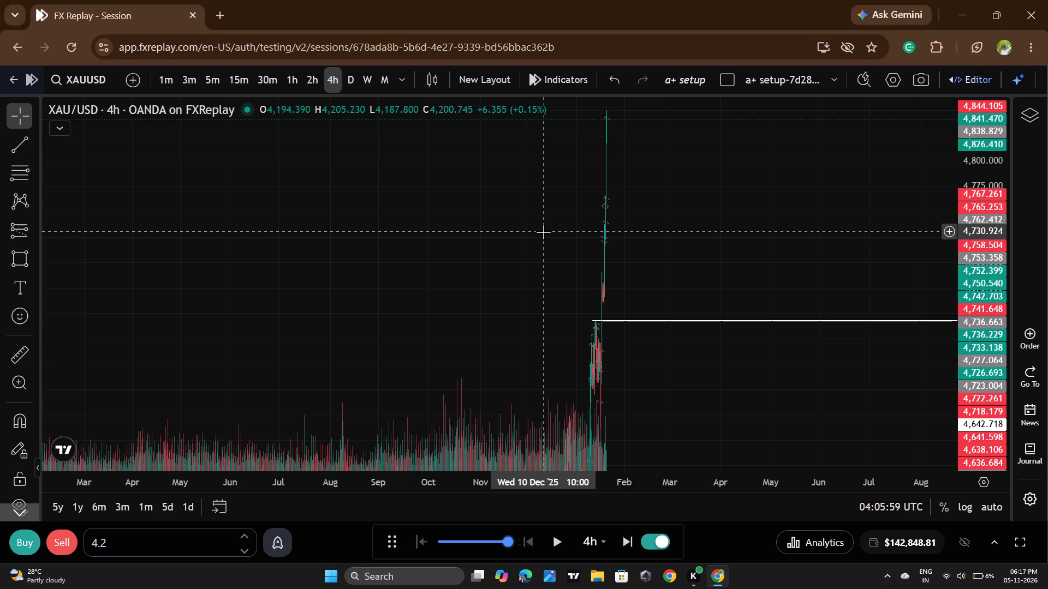
left_click_drag(833, 278, 590, 367)
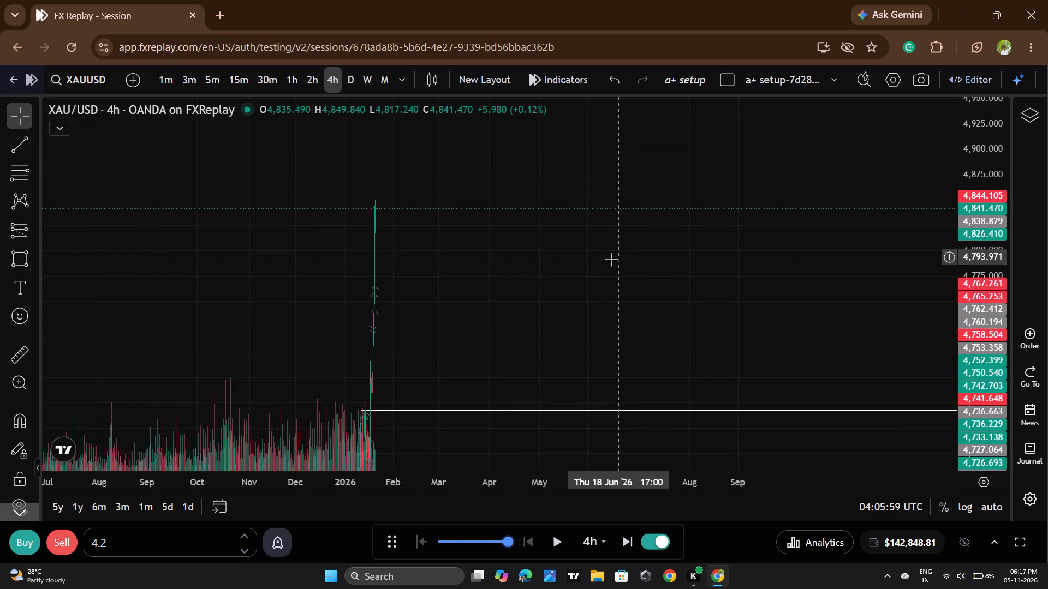
Return to the 1-minute timeframe and examine the price action of 20 and 21 January.
left_click(162, 82)
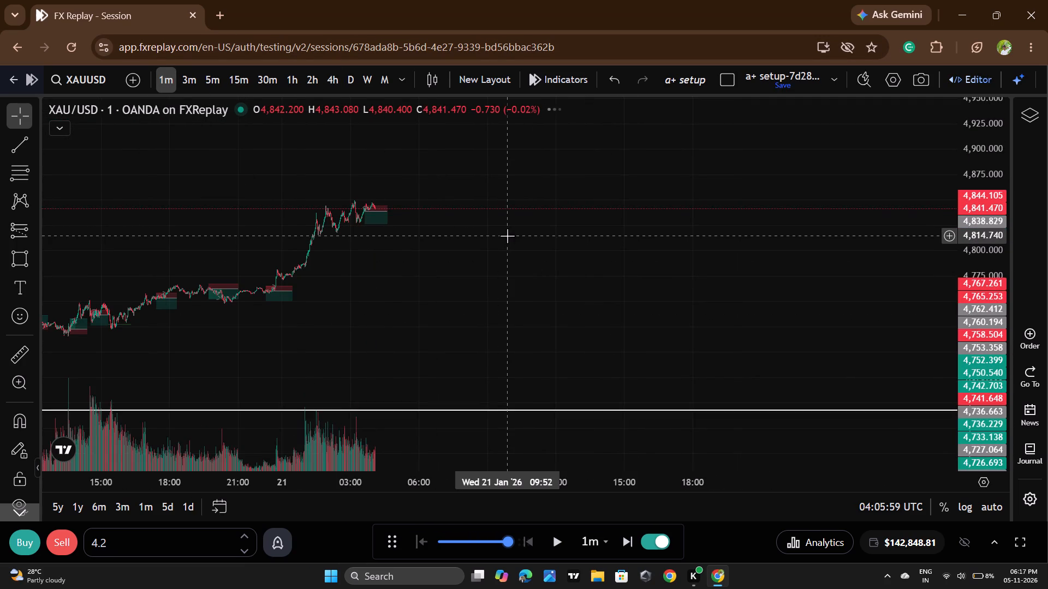
scroll(508, 236, "down", 4)
left_click_drag(417, 296, 991, 339)
scroll(993, 291, "up", 3)
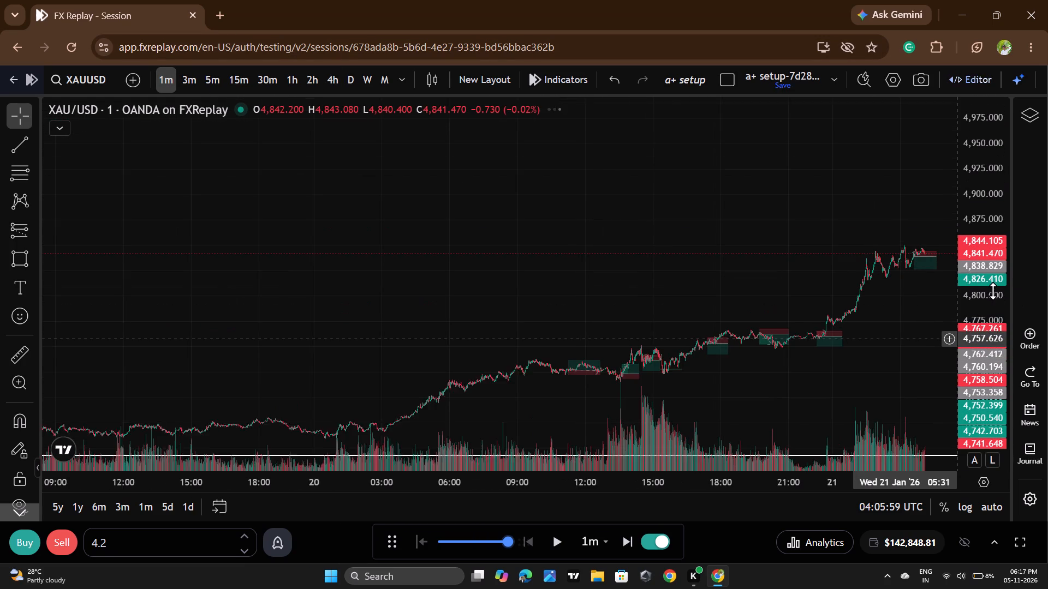
scroll(993, 291, "up", 20)
scroll(993, 291, "up", 19)
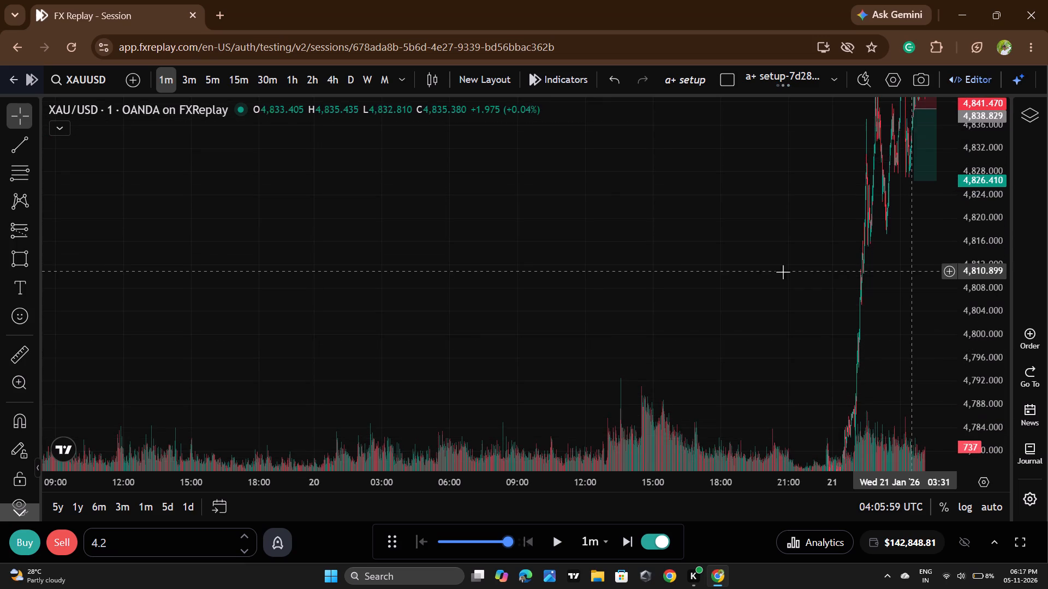
scroll(633, 258, "up", 4)
left_click_drag(634, 254, 606, 362)
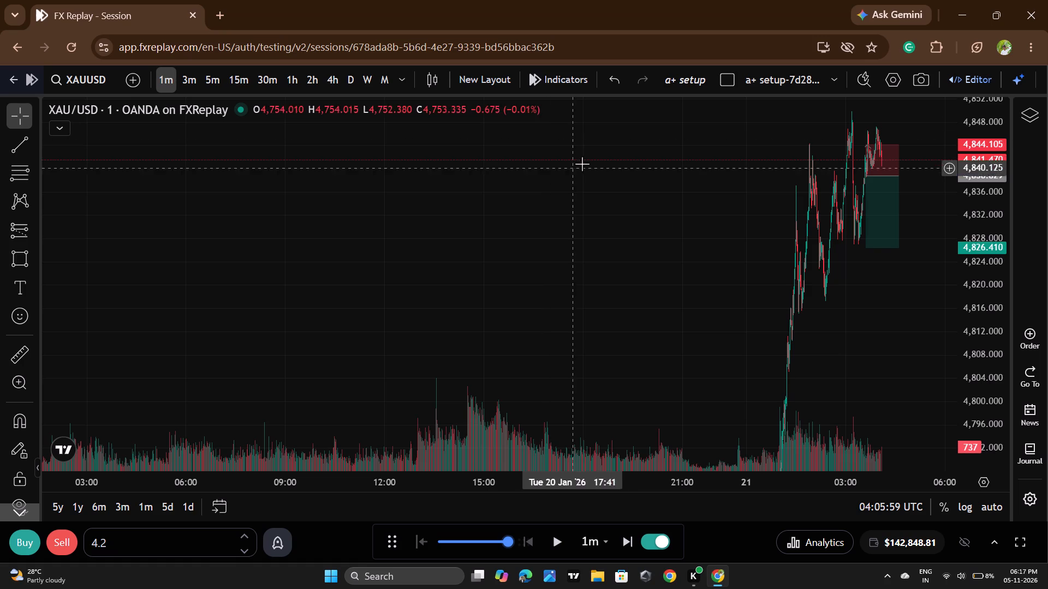
left_click_drag(582, 164, 537, 271)
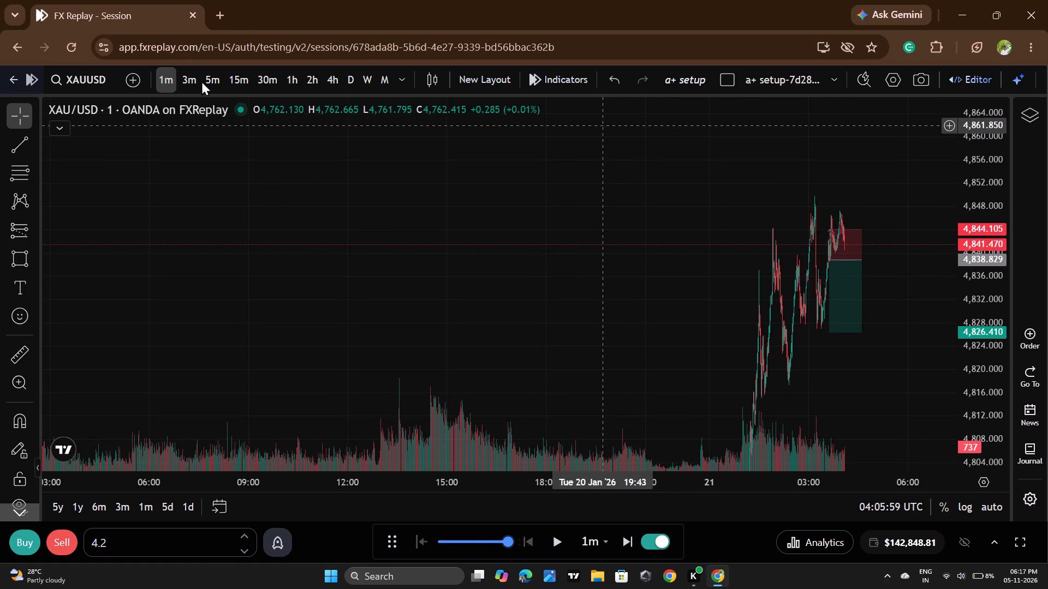
left_click_drag(556, 256, 284, 247)
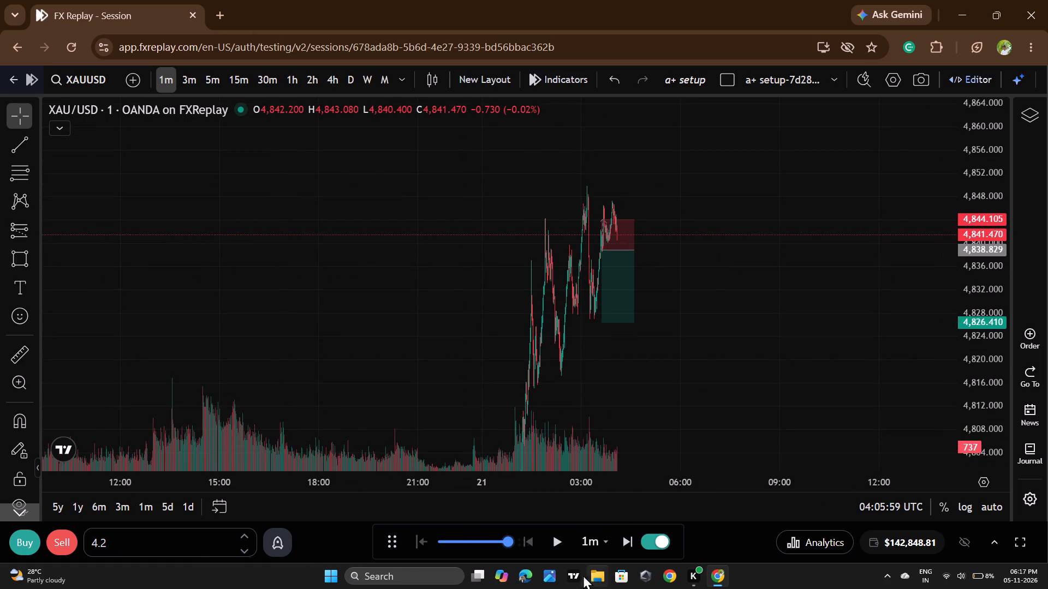
Advance the replay from 04:05 to 04:58 on 21 January.
left_click(559, 547)
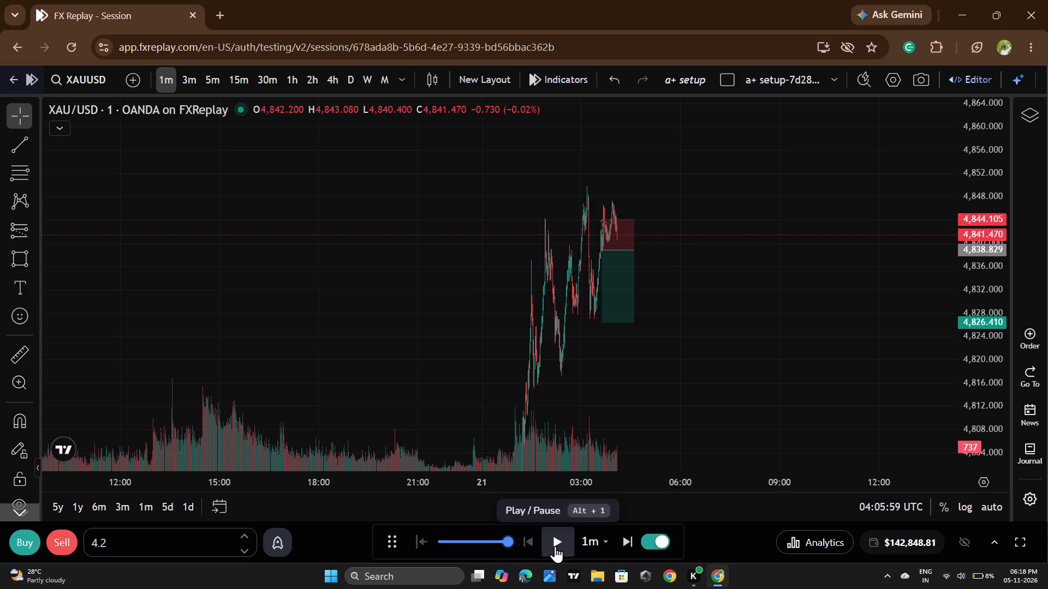
double_click(553, 545)
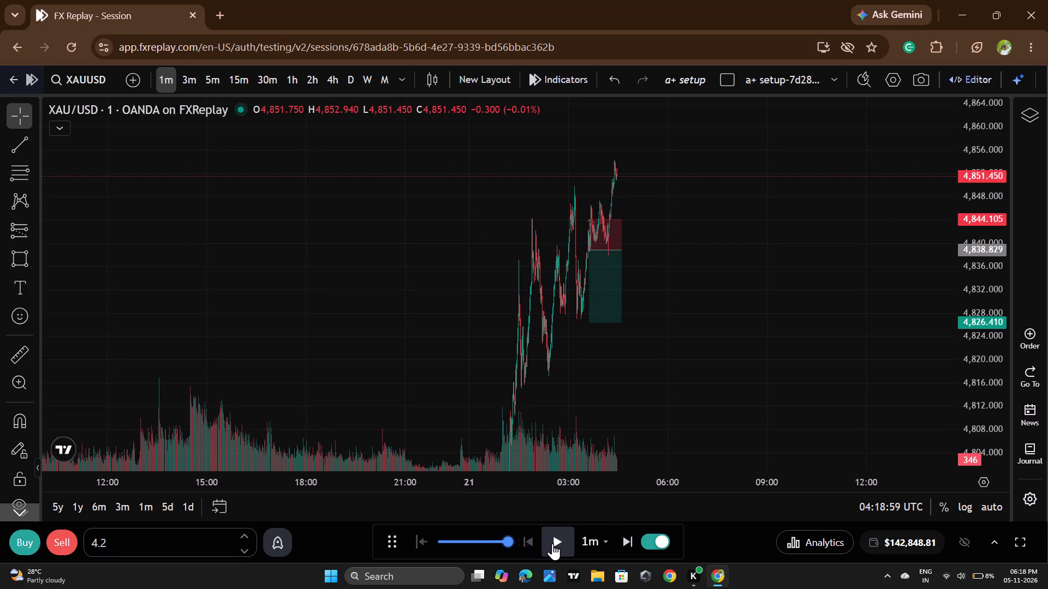
left_click(552, 543)
left_click(551, 542)
left_click(551, 542)
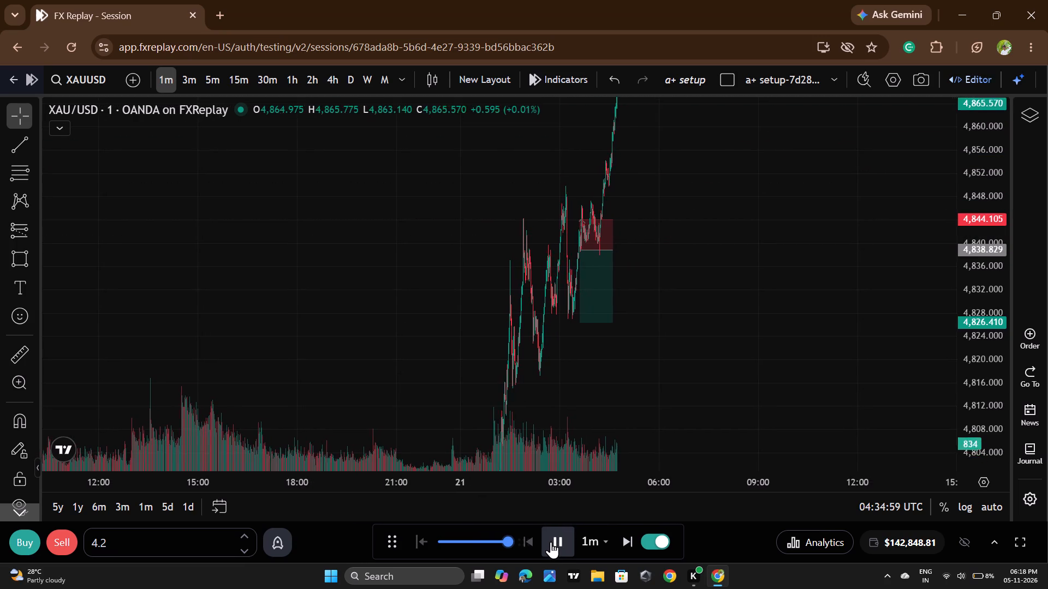
left_click(551, 542)
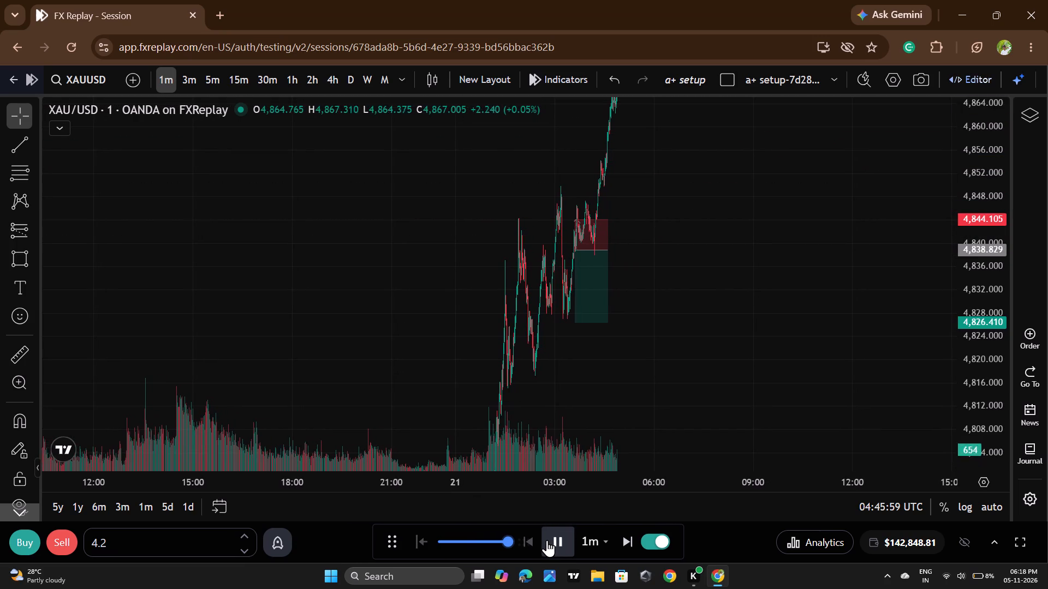
left_click(547, 540)
Draw a Horizontal Ray from the swing low near 01:36 on 21 January at about 4,815.46.
left_click_drag(712, 280, 729, 399)
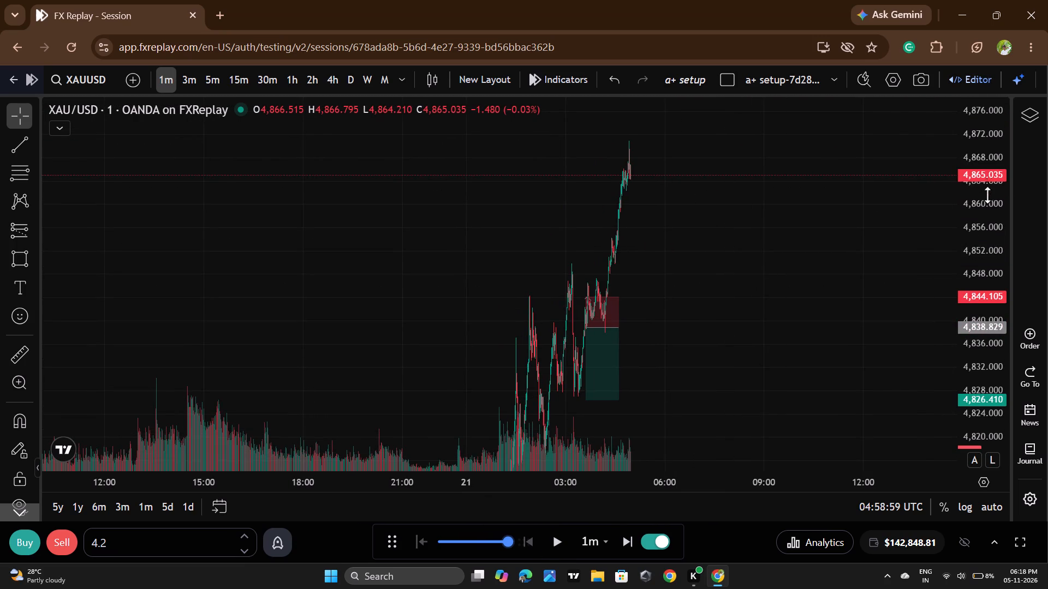
scroll(987, 199, "down", 9)
left_click_drag(709, 313, 642, 145)
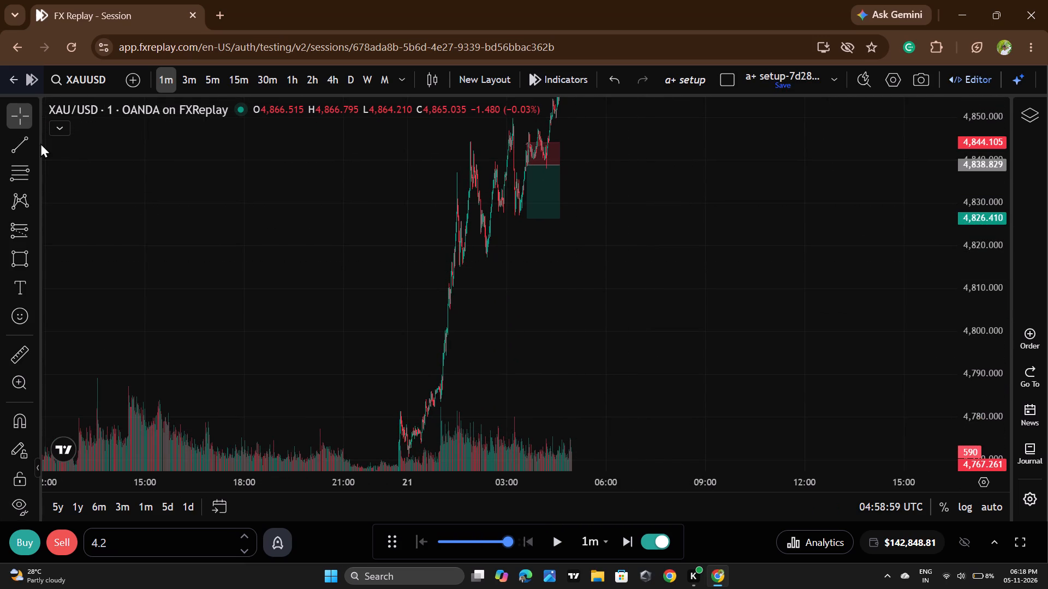
left_click(41, 143)
left_click(32, 143)
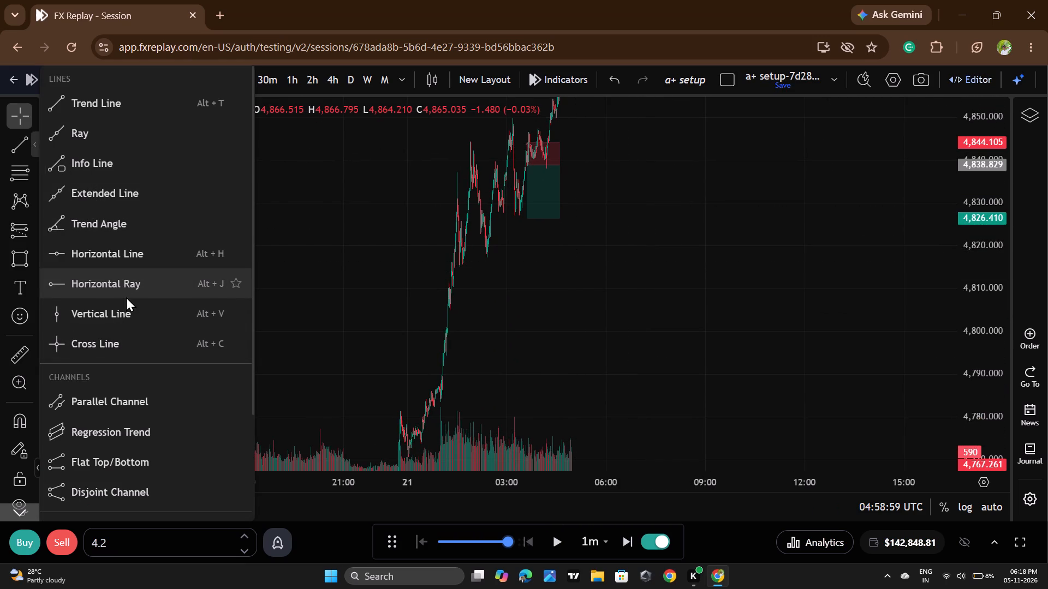
left_click(126, 297)
left_click(461, 266)
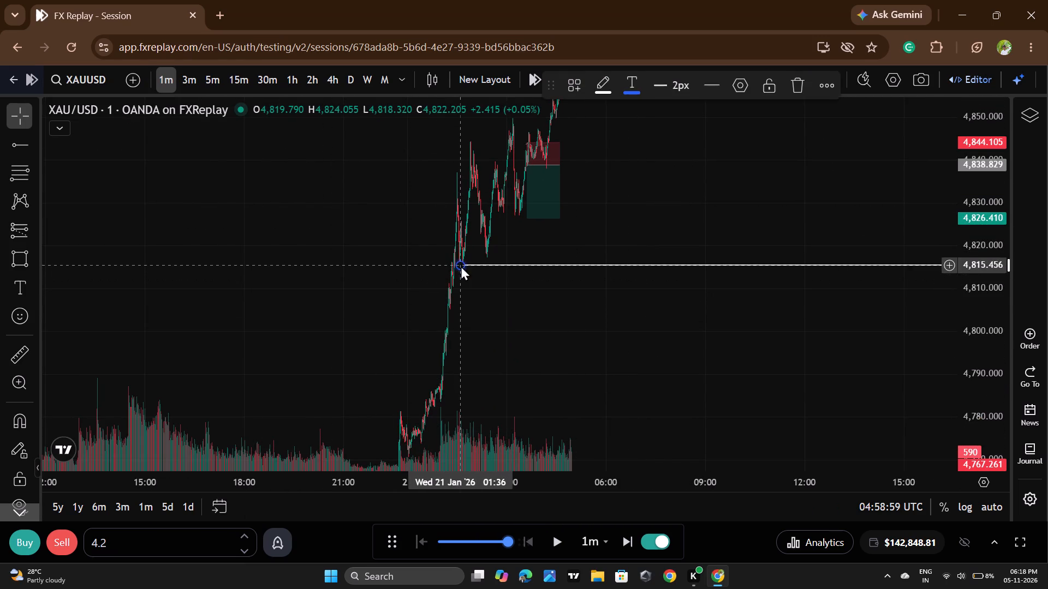
left_click(524, 289)
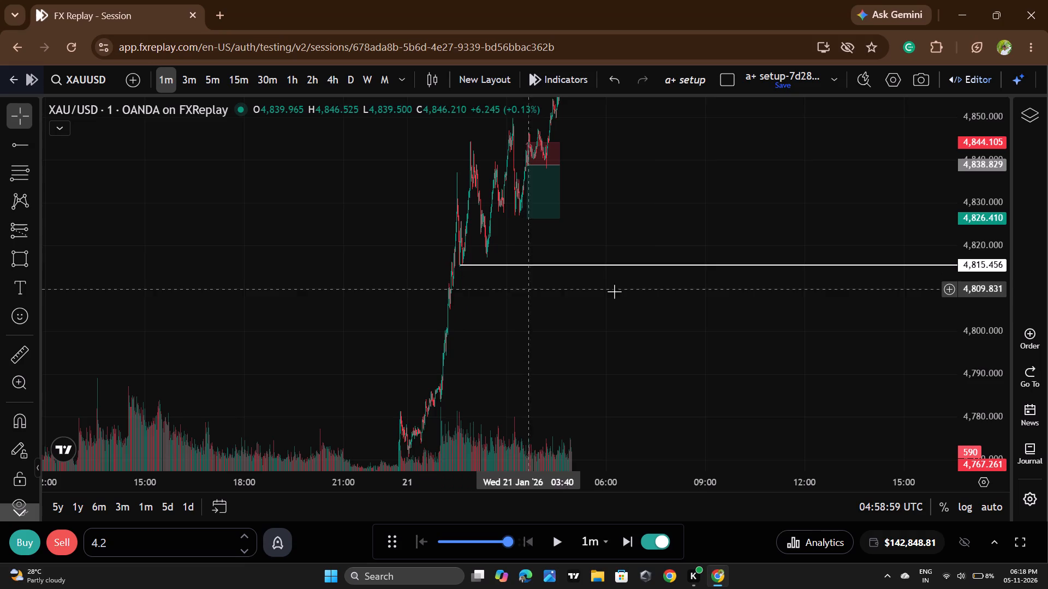